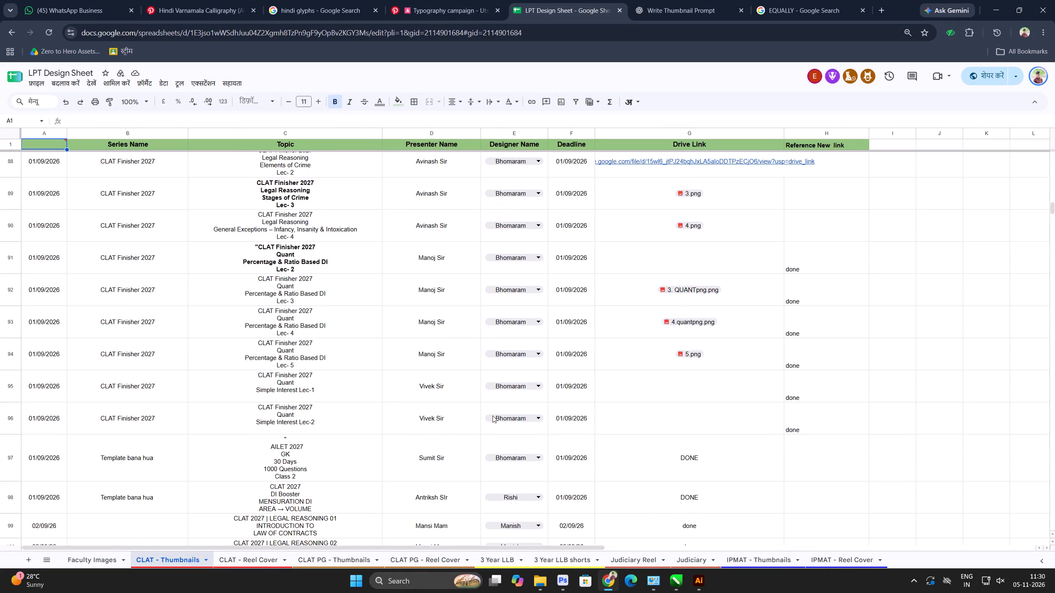
Take a screenshot of the latest CLAT - Thumbnails rows, from the 4th Nov GK Power Pack entry through the 5th Nov GK Challenge entries.
ctrl+scroll(492, 416, down, 6)
ctrl+drag(1054, 219, 1054, 479)
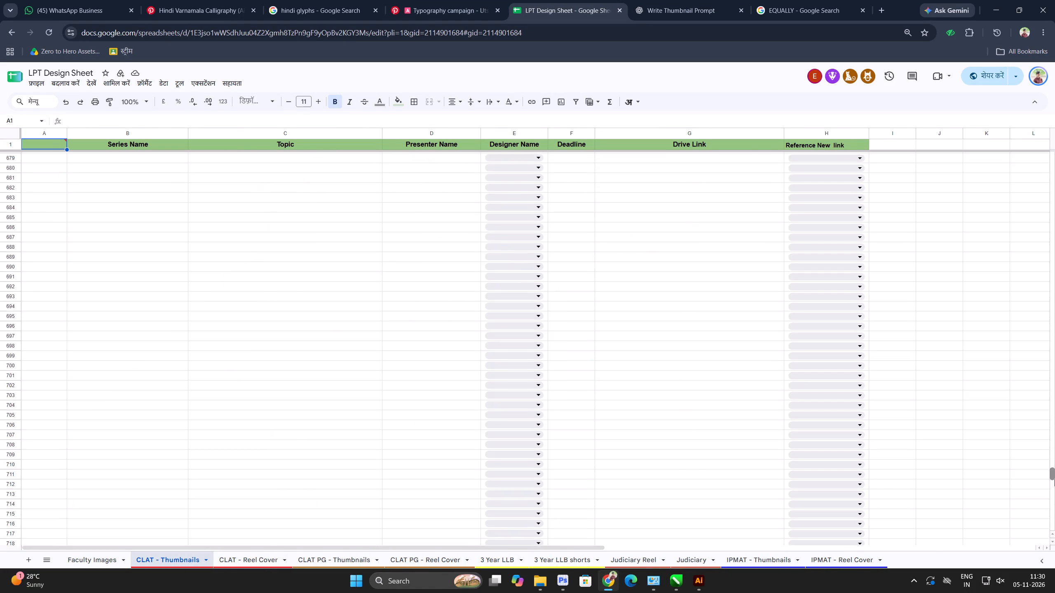
ctrl+drag(1054, 479, 1053, 444)
key(Print)
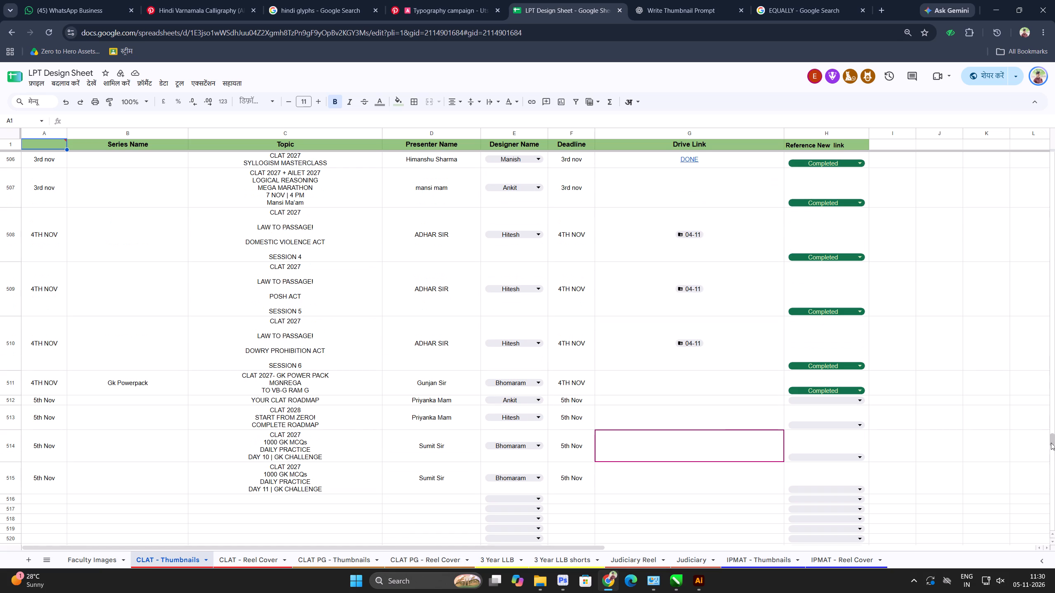
ctrl+drag(54, 363, 826, 551)
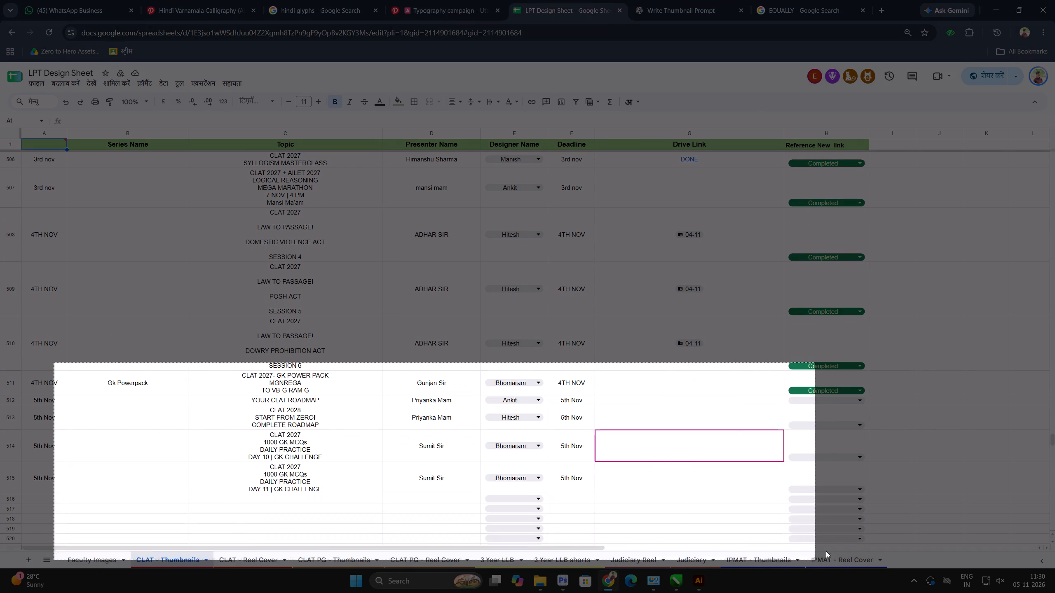
Capture a screenshot of the latest entries in the CLAT - Thumbnails sheet, from the Gk Powerpack row through the 5th Nov rows.
ctrl+drag(826, 551, 946, 514)
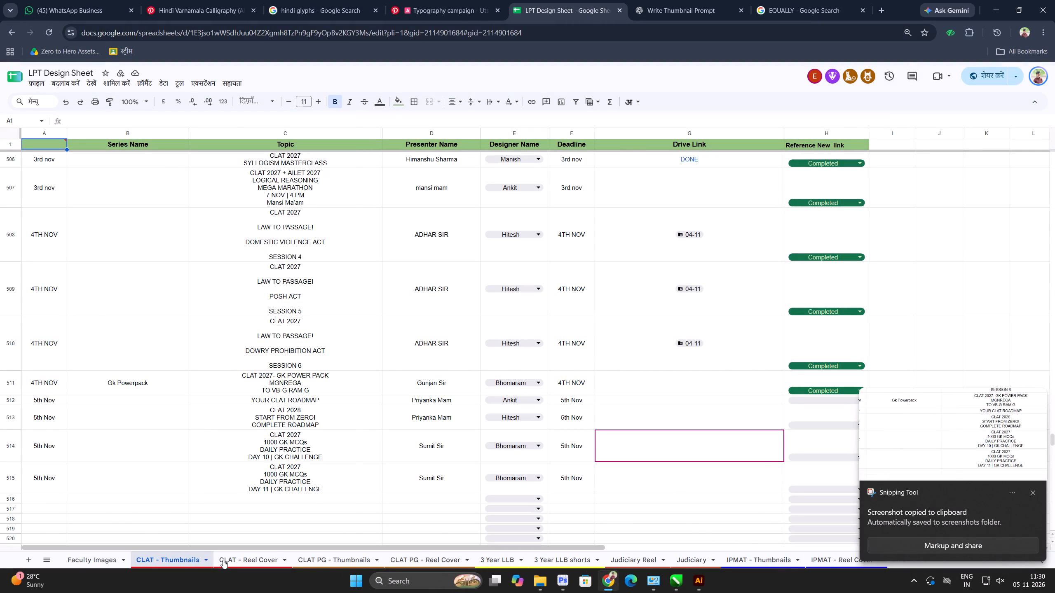
Open the CLAT - Reel Cover sheet and capture a screenshot of its 5th Nov rows, from Bachan Singh Case to Golden Quadrilateral.
ctrl+click(223, 560)
ctrl+scroll(426, 421, down, 20)
ctrl+scroll(426, 421, down, 15)
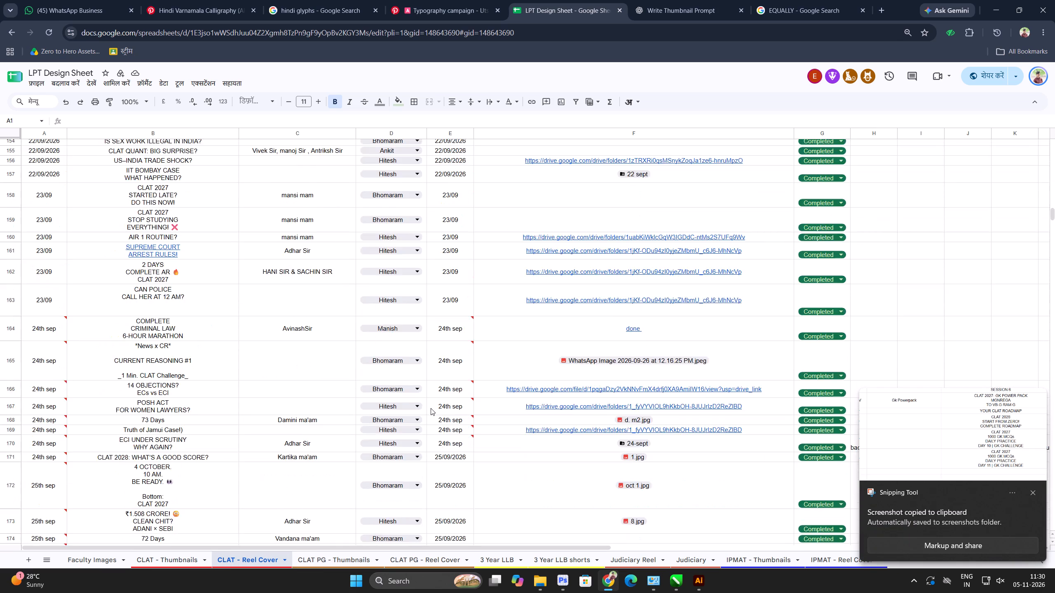
ctrl+scroll(431, 408, down, 20)
ctrl+scroll(431, 408, down, 20)
ctrl+scroll(431, 408, down, 7)
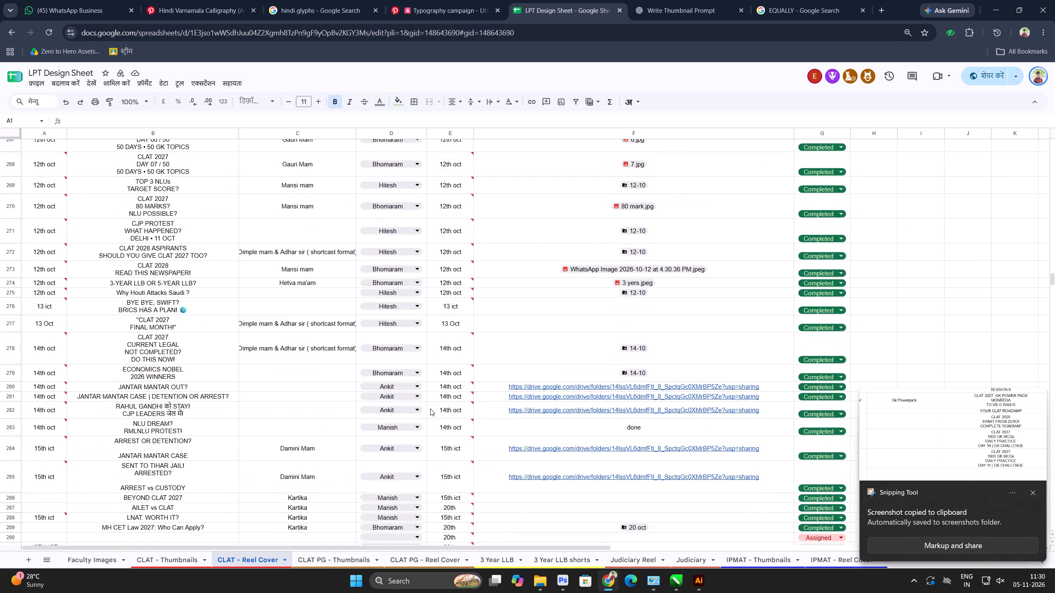
ctrl+scroll(430, 409, down, 15)
ctrl+scroll(430, 405, up, 2)
ctrl+scroll(430, 405, down, 20)
ctrl+scroll(439, 392, up, 3)
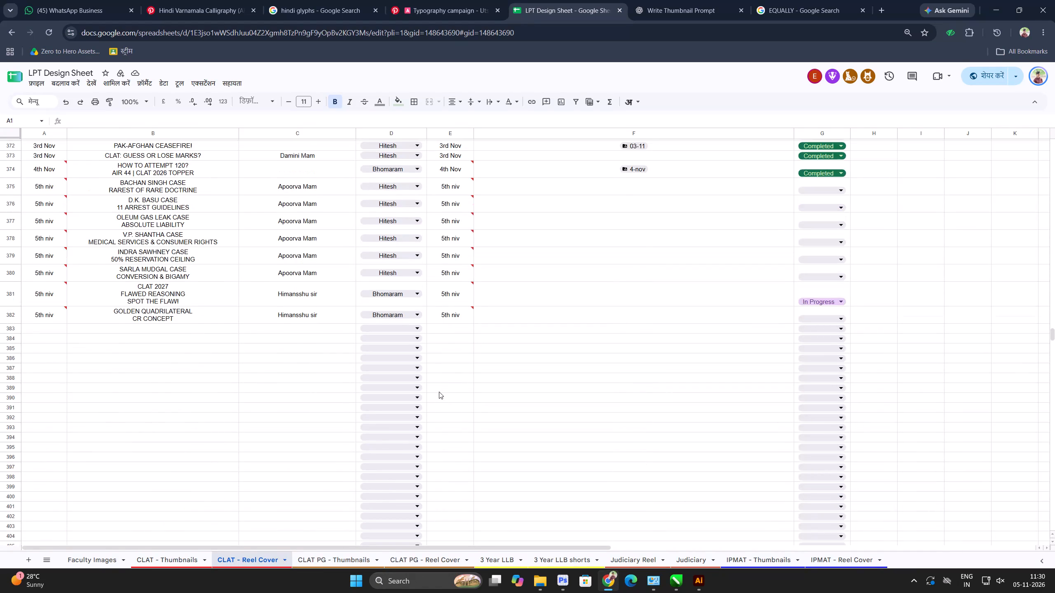
ctrl+scroll(439, 392, up, 1)
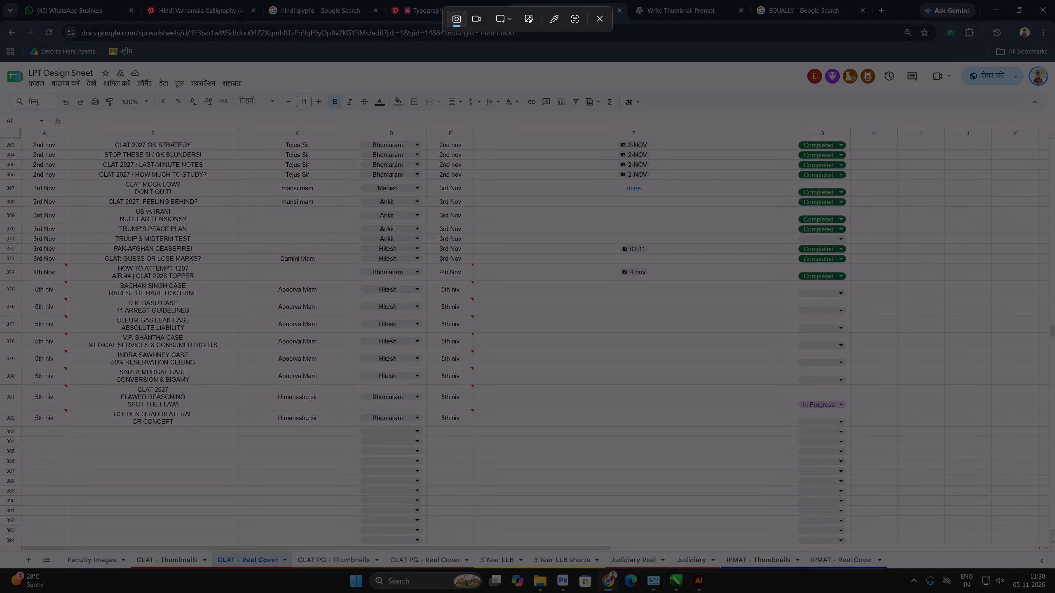
ctrl+drag(27, 278, 973, 444)
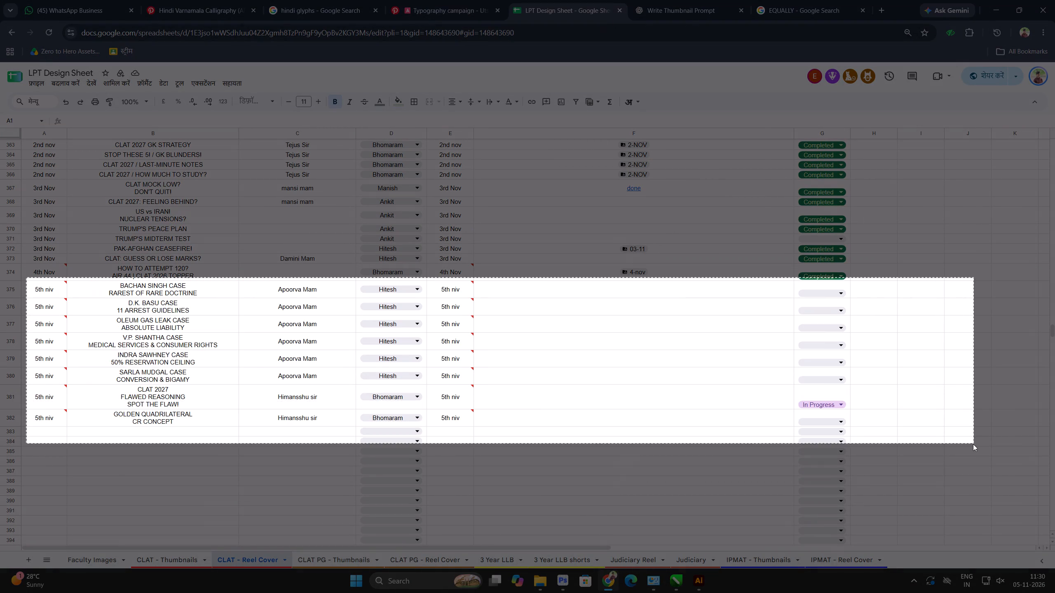
ctrl+drag(973, 444, 972, 433)
Check the most recent entries at the end of the CLAT PG - Thumbnails and CLAT PG - Reel Cover sheets.
ctrl+click(348, 559)
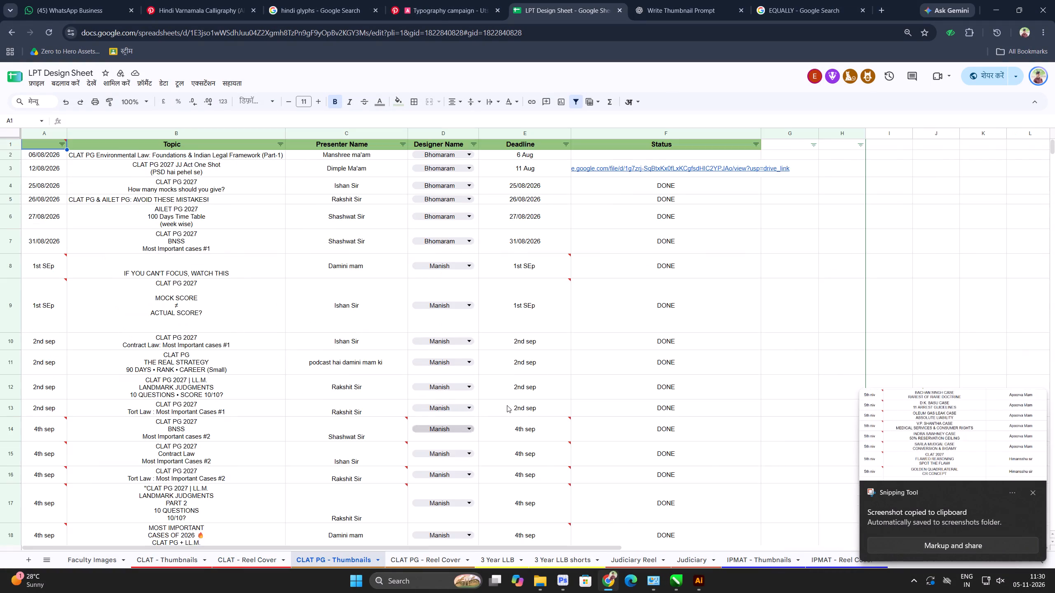
ctrl+scroll(560, 351, down, 15)
ctrl+scroll(565, 318, up, 1)
ctrl+scroll(564, 319, down, 20)
ctrl+scroll(564, 319, down, 19)
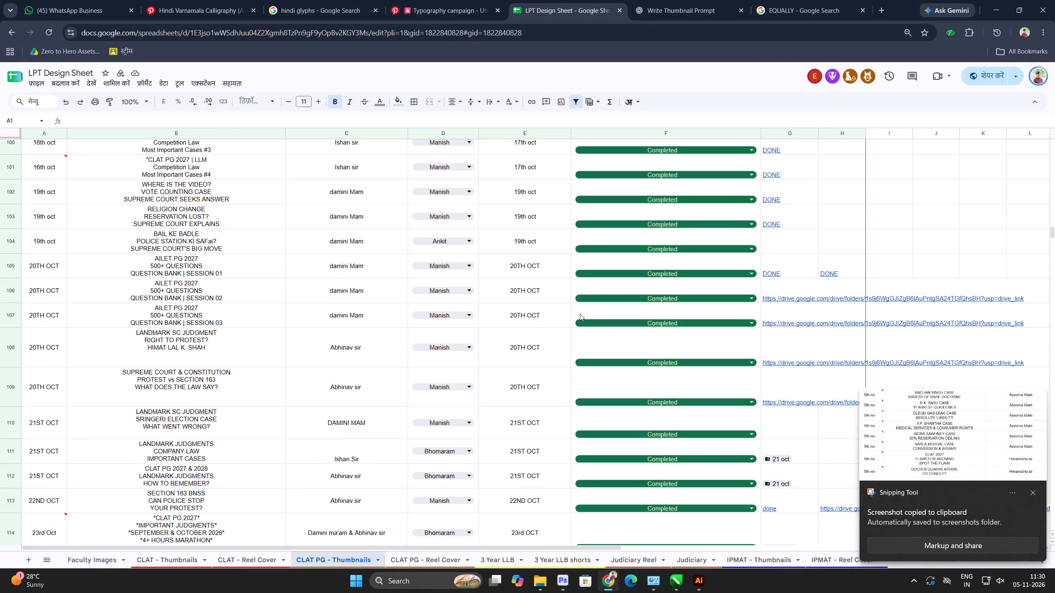
ctrl+scroll(580, 314, down, 20)
ctrl+scroll(580, 314, down, 3)
ctrl+scroll(581, 311, up, 6)
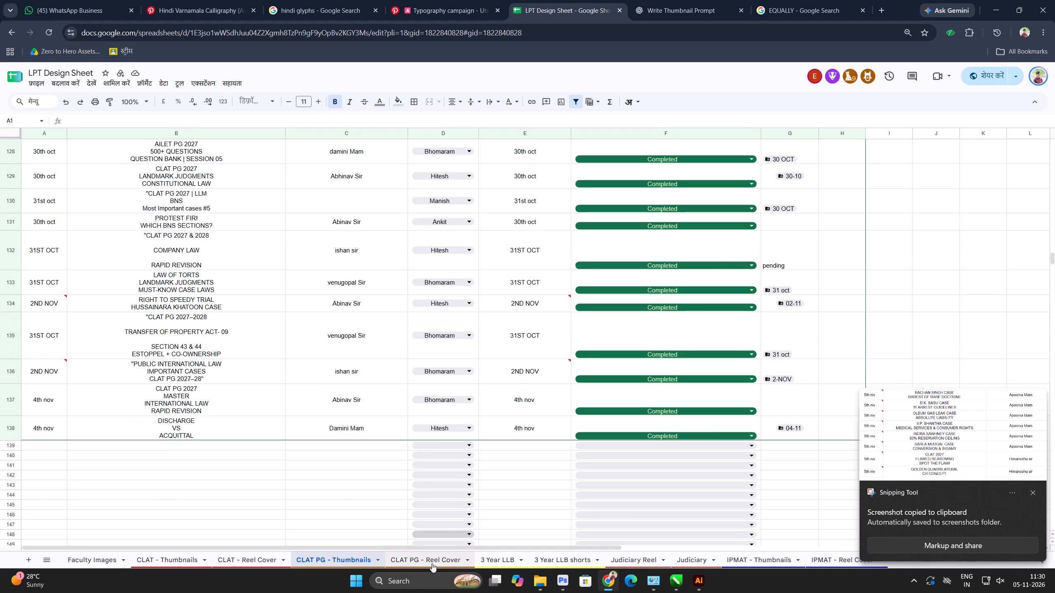
ctrl+click(426, 563)
ctrl+scroll(452, 502, down, 20)
ctrl+scroll(452, 502, down, 2)
ctrl+scroll(482, 383, up, 7)
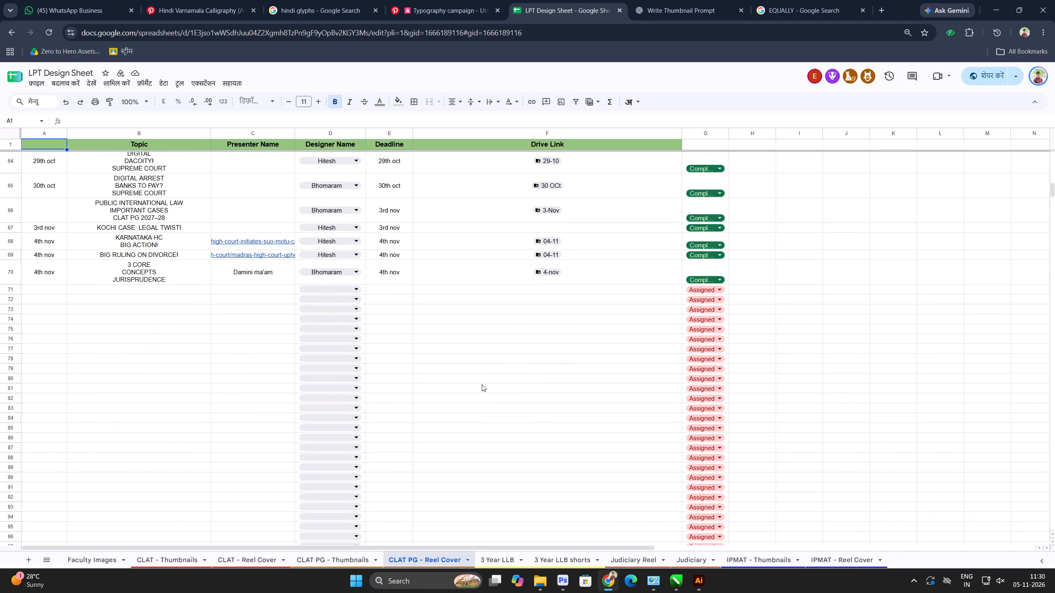
Check the 3 Year LLB and 3 Year LLB shorts sheets for recently assigned design tasks.
ctrl+click(483, 558)
ctrl+scroll(471, 429, down, 7)
ctrl+scroll(465, 419, up, 5)
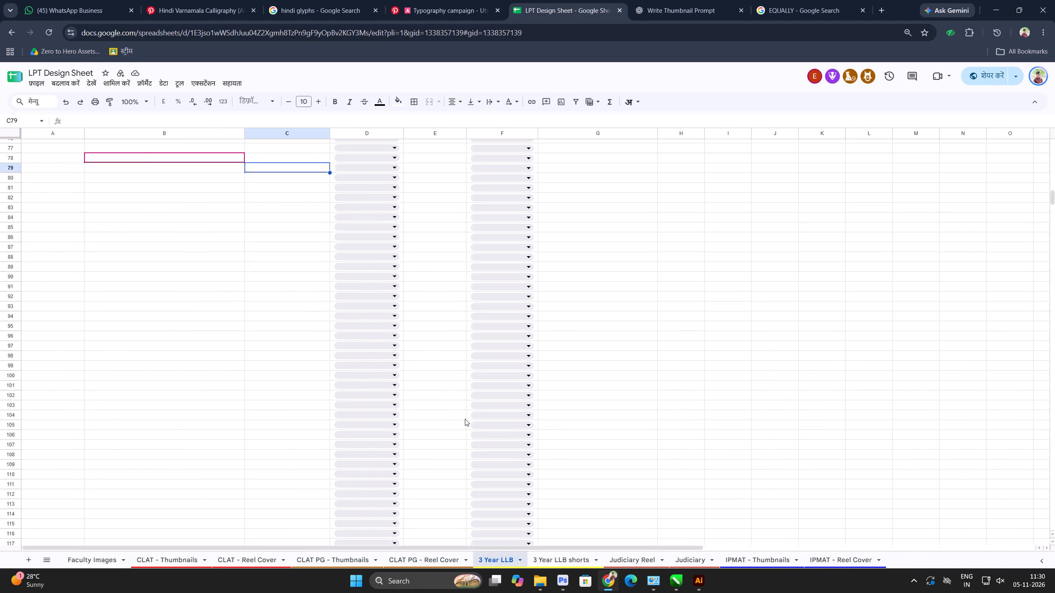
ctrl+scroll(465, 419, up, 3)
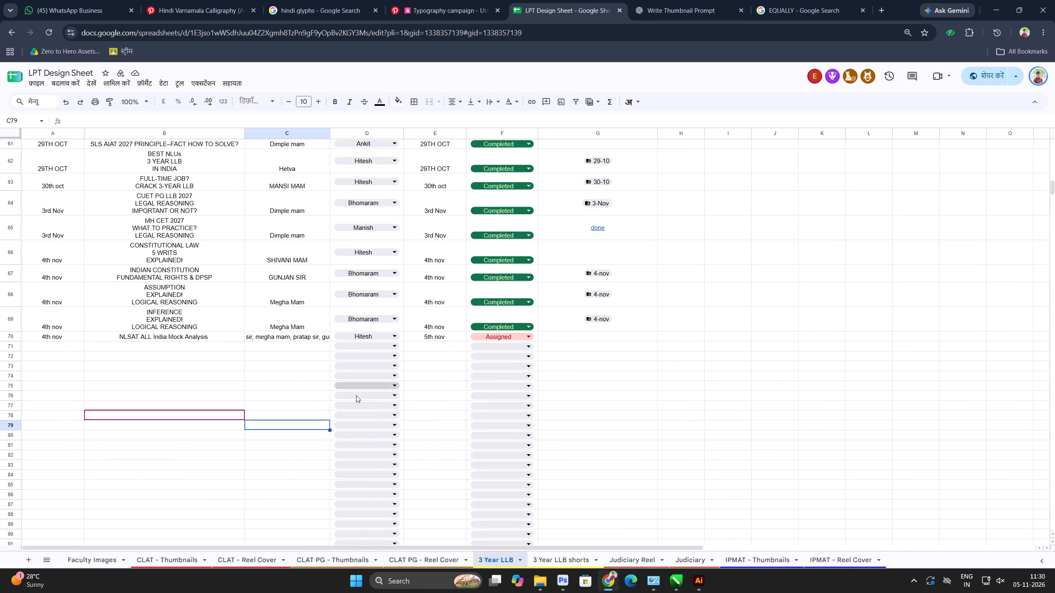
ctrl+click(567, 563)
ctrl+scroll(429, 353, down, 2)
ctrl+scroll(428, 353, up, 3)
ctrl+scroll(428, 353, down, 11)
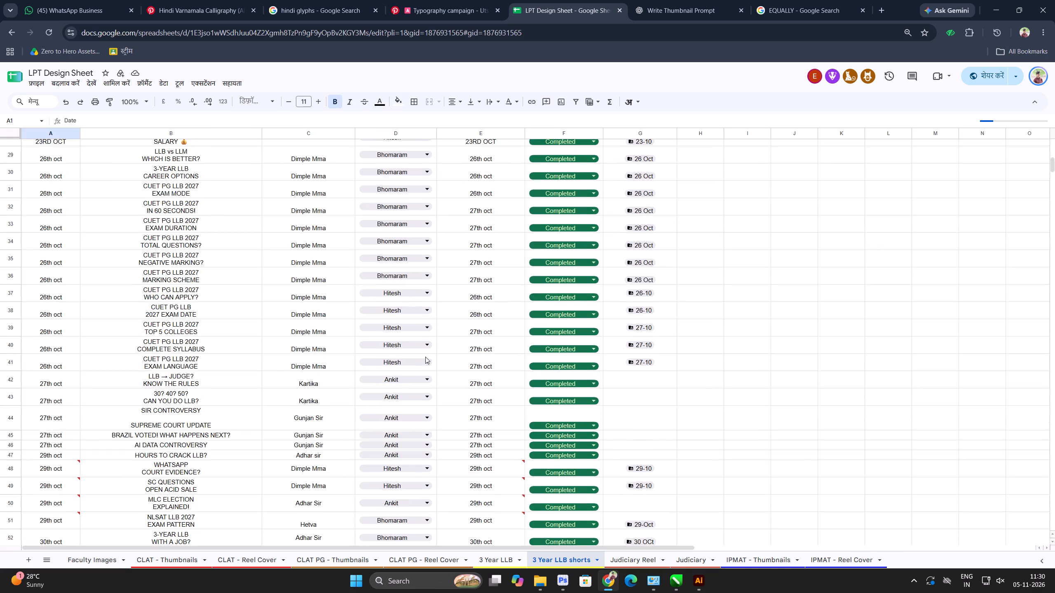
ctrl+scroll(425, 357, down, 5)
Check the latest entries at the end of the Judiciary Reel sheet.
ctrl+click(628, 558)
ctrl+scroll(443, 395, down, 5)
ctrl+scroll(438, 387, up, 6)
ctrl+scroll(441, 380, down, 13)
ctrl+scroll(441, 380, up, 2)
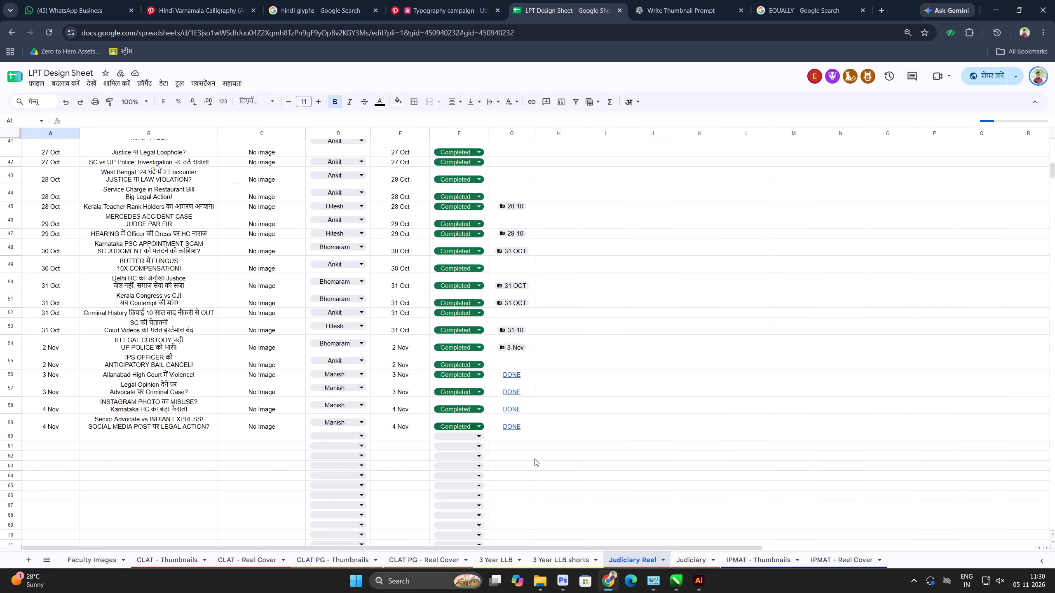
Open the Judiciary sheet and capture a screenshot of its final rows, from Judiciary Exams 2027 to the 4 Nov entry.
ctrl+click(685, 556)
ctrl+scroll(538, 425, down, 13)
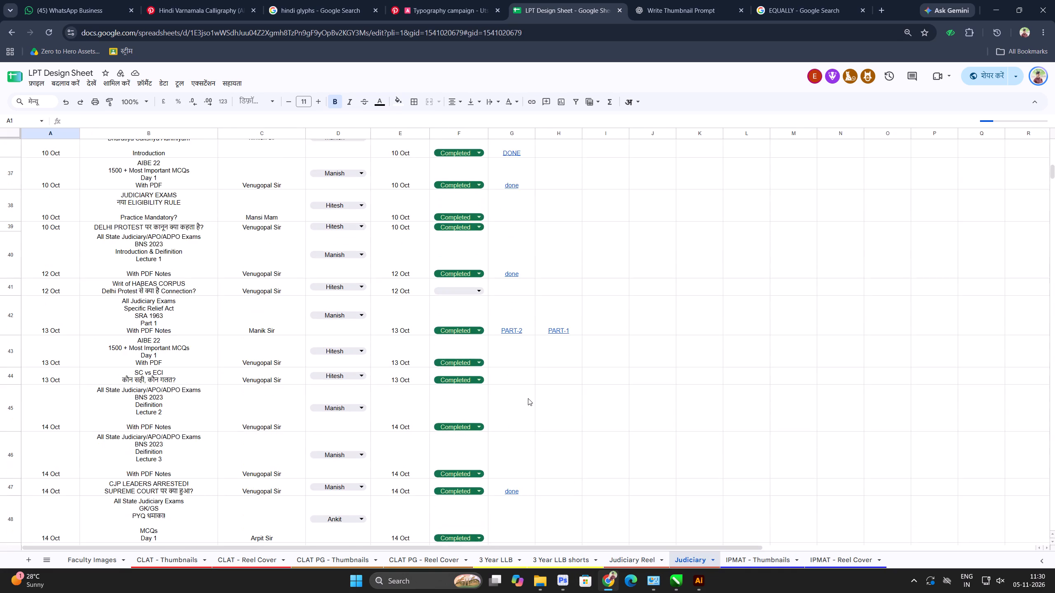
ctrl+scroll(528, 398, down, 20)
ctrl+scroll(528, 398, down, 16)
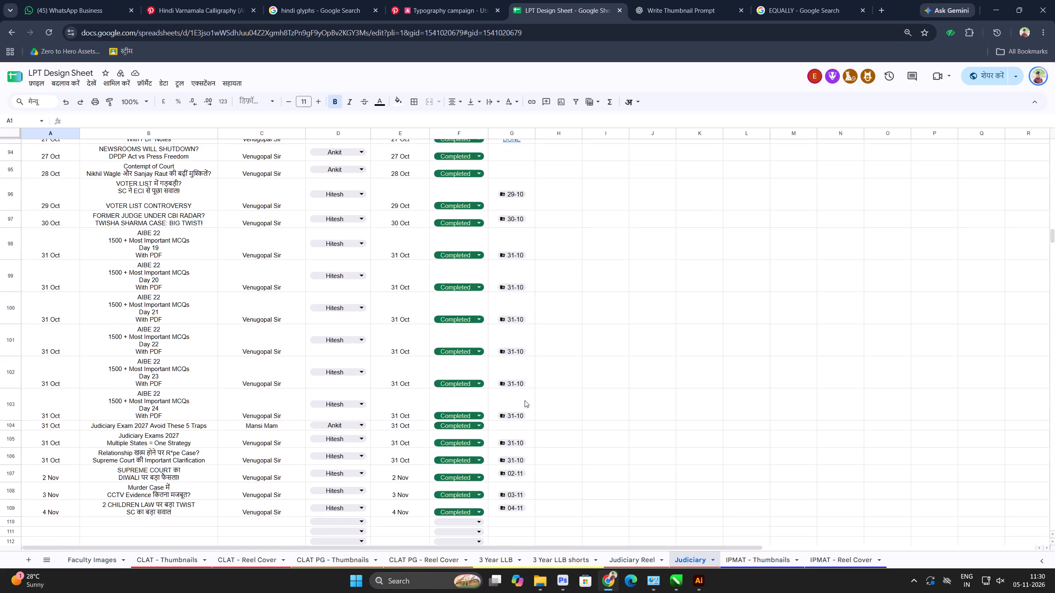
ctrl+scroll(525, 400, down, 6)
ctrl+scroll(525, 400, up, 4)
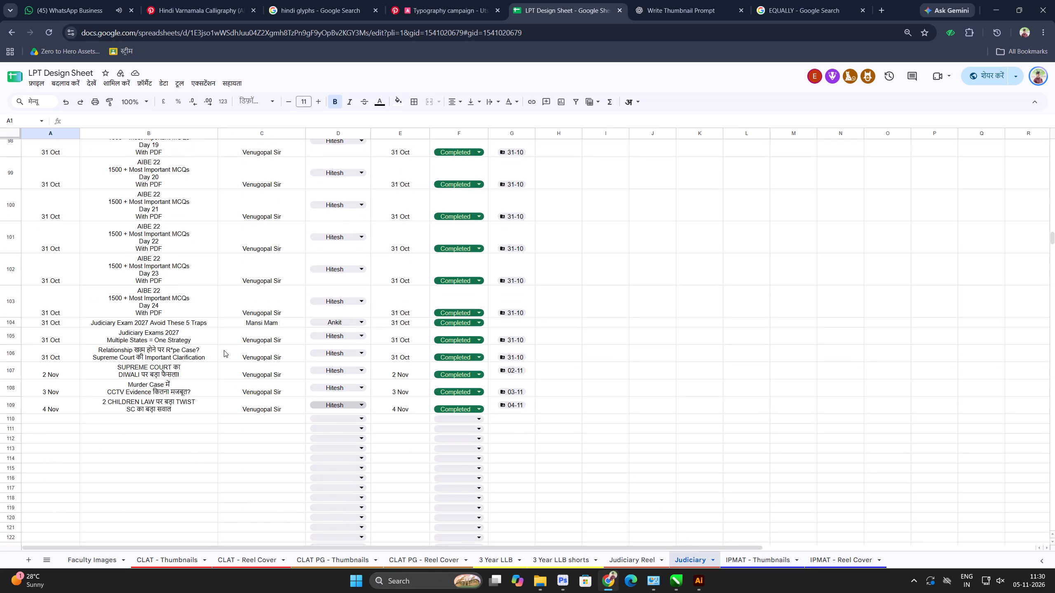
key(Print)
ctrl+drag(15, 327, 587, 448)
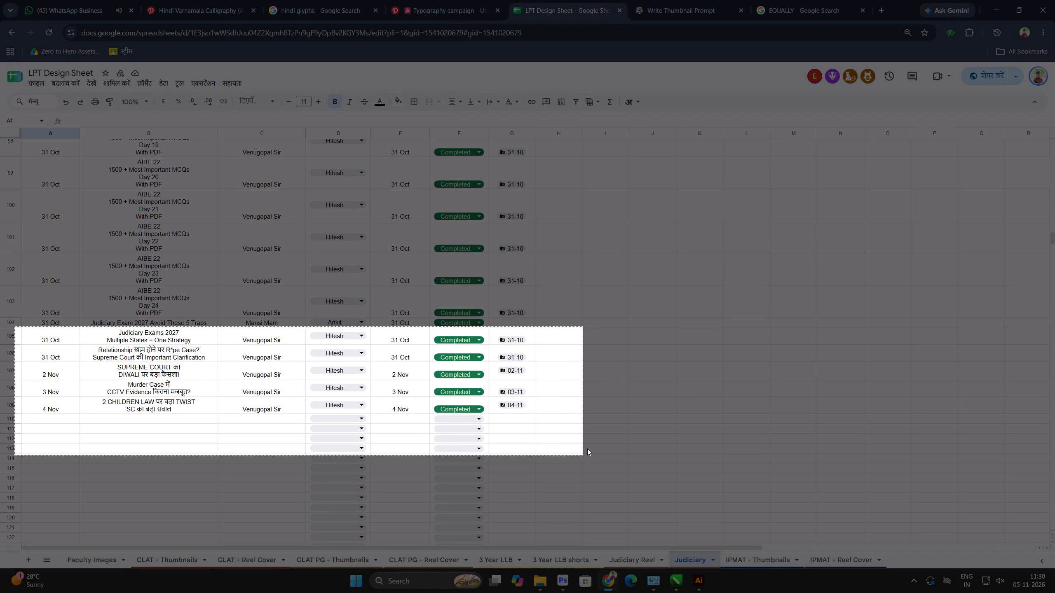
ctrl+drag(587, 448, 605, 427)
Open the IPMAT - Thumbnails sheet and examine its most recent task entries at the end of the list.
ctrl+click(764, 561)
ctrl+scroll(593, 413, down, 4)
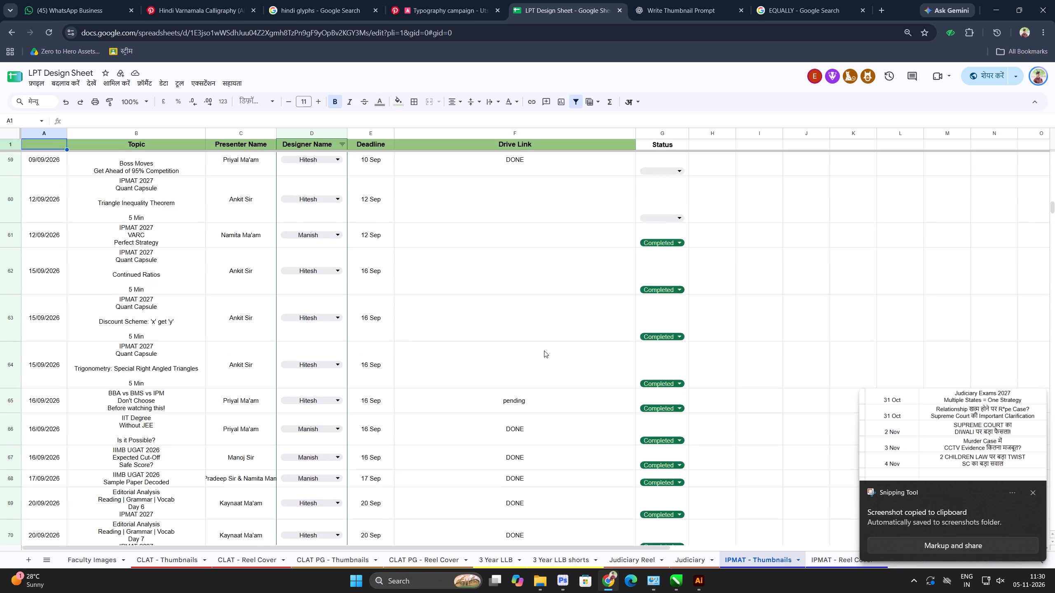
ctrl+scroll(544, 350, down, 20)
ctrl+scroll(544, 350, down, 2)
ctrl+scroll(528, 361, up, 1)
ctrl+scroll(528, 361, down, 20)
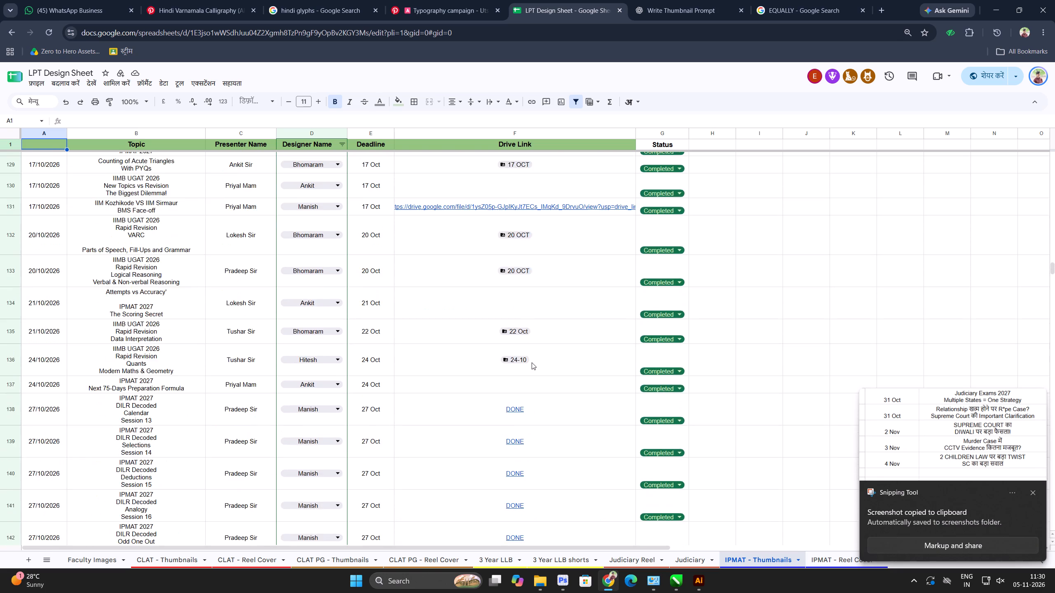
ctrl+scroll(532, 362, down, 20)
ctrl+scroll(532, 362, down, 5)
ctrl+scroll(532, 362, up, 9)
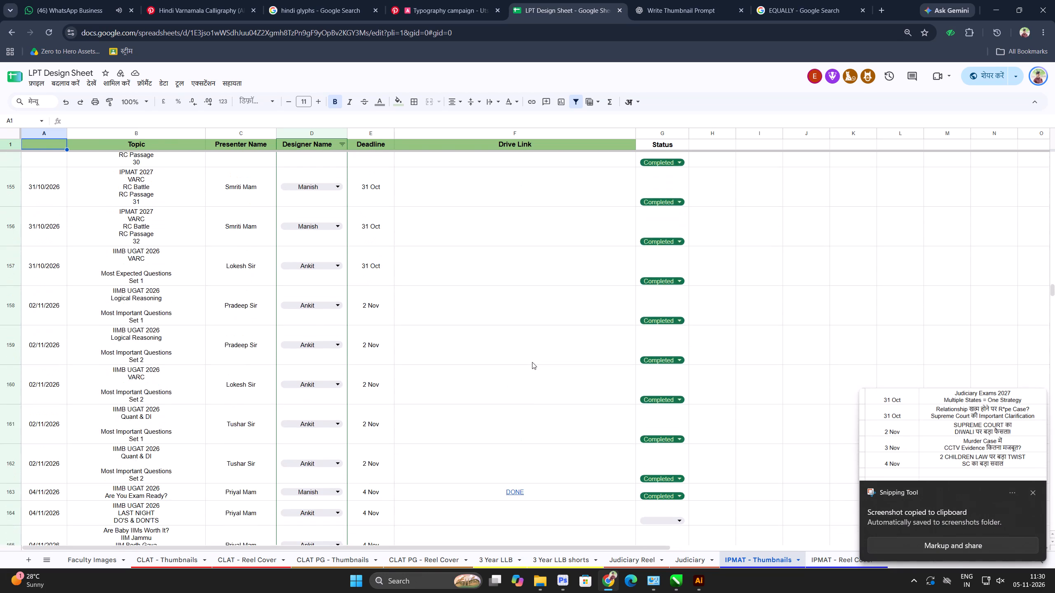
ctrl+scroll(532, 362, up, 2)
ctrl+scroll(532, 362, down, 6)
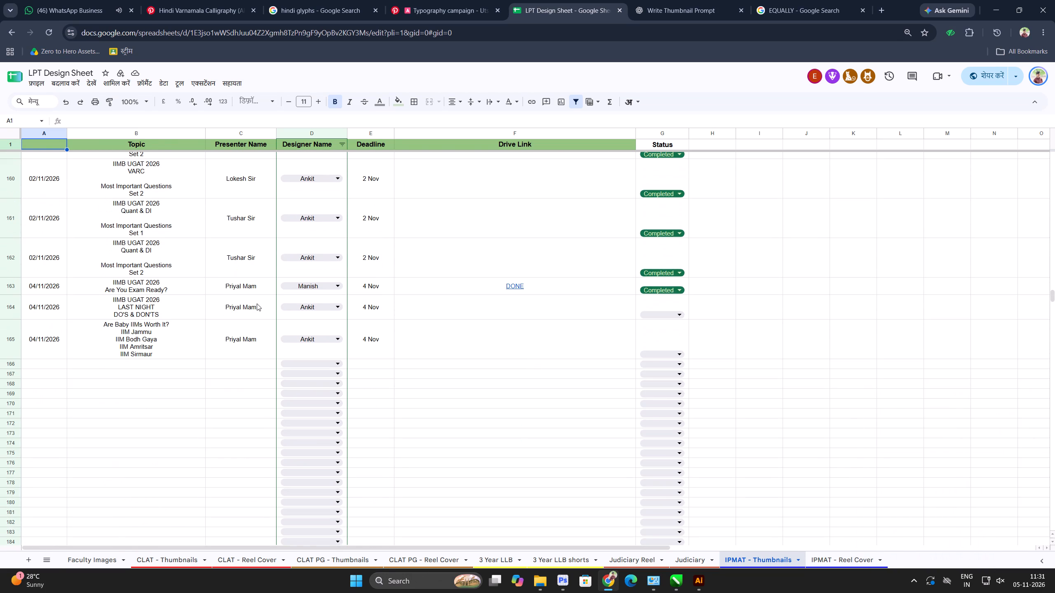
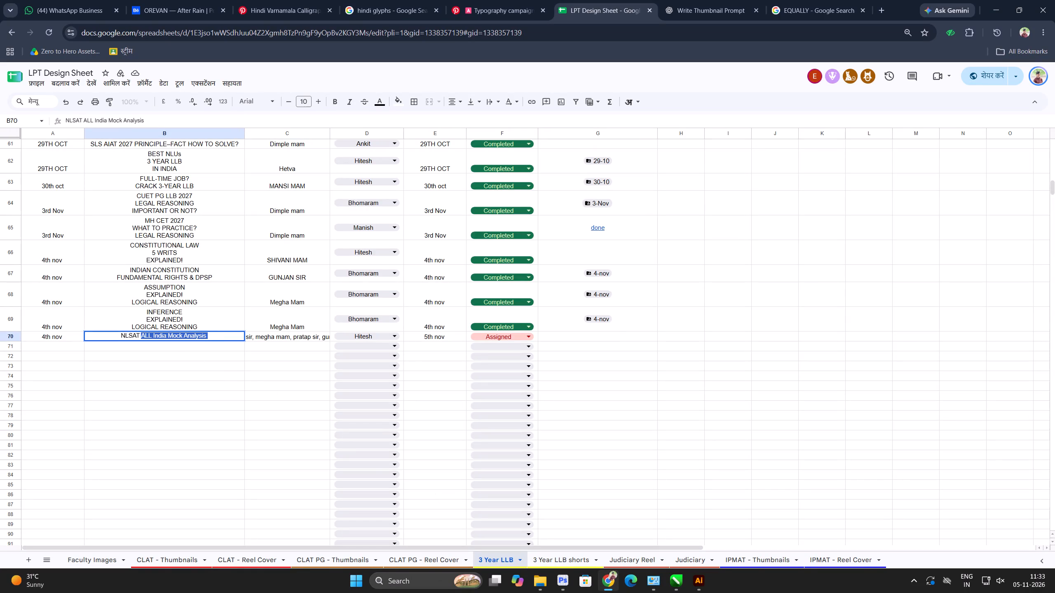
Switch to Photoshop and add the copied "ALL India Mock Analysis" as a text layer in the lower part of the black canvas.
key(alt+Tab)
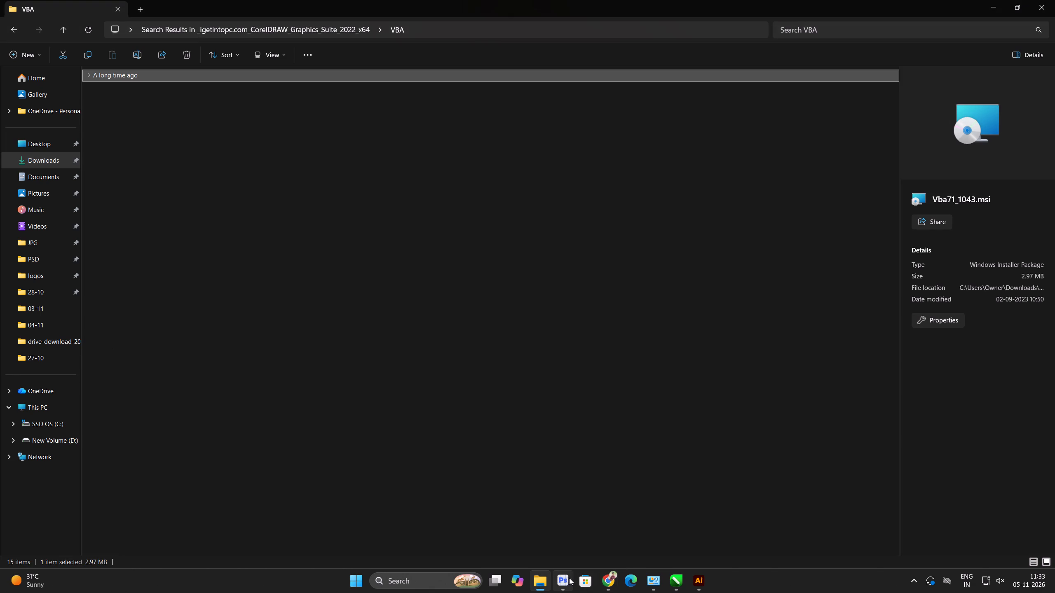
click(569, 578)
click(7, 318)
click(240, 450)
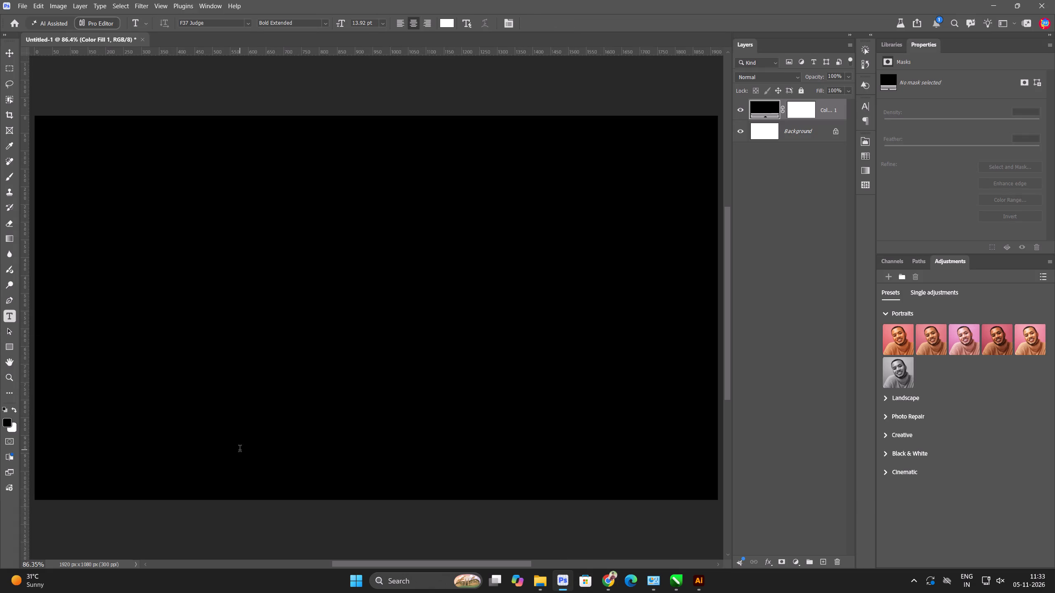
key(ctrl+v)
key(ctrl+a)
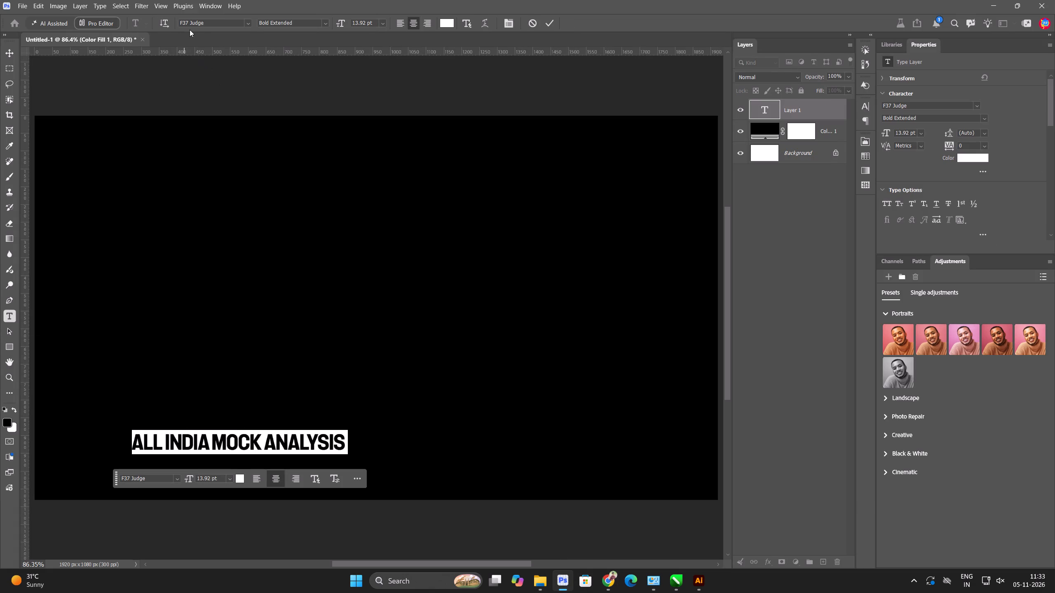
click(5, 45)
click(7, 50)
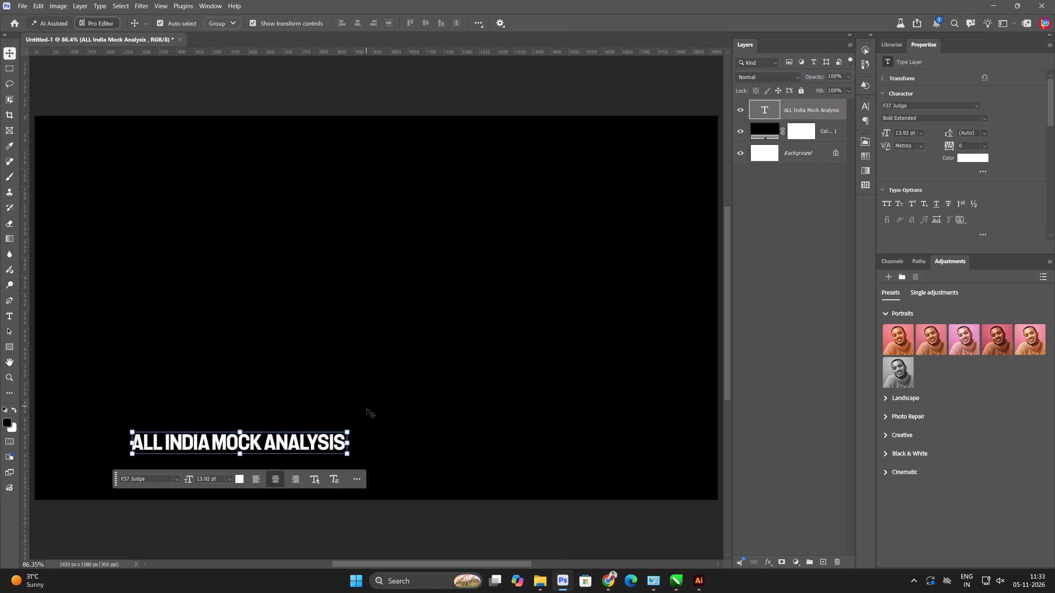
Enlarge the "ALL India Mock Analysis" text to about 41.4 pt and centre it horizontally near the canvas's bottom edge.
drag(348, 444, 714, 440)
drag(595, 445, 536, 445)
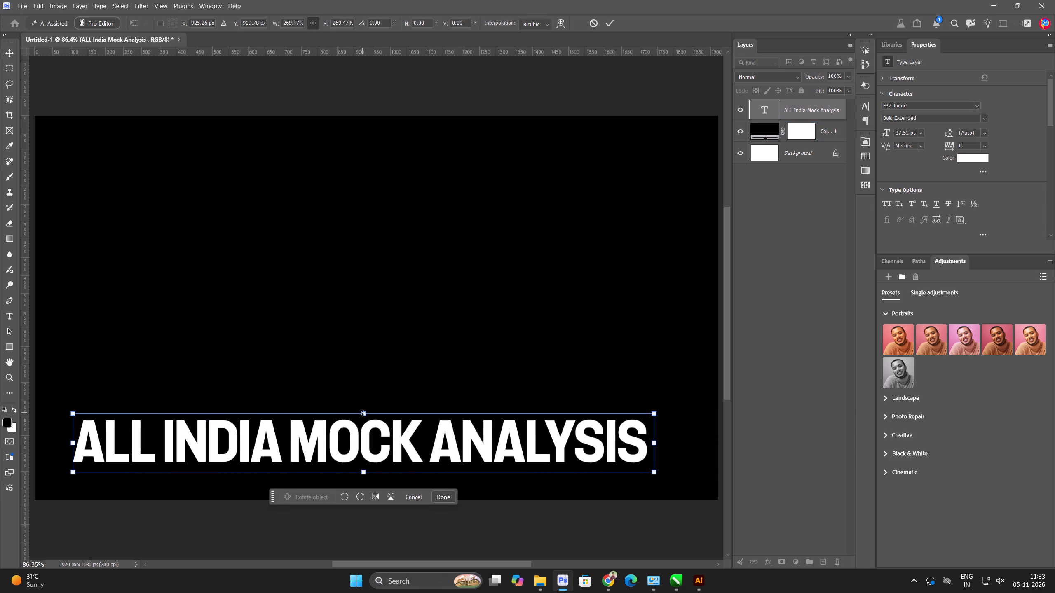
drag(362, 413, 364, 406)
drag(363, 424, 374, 433)
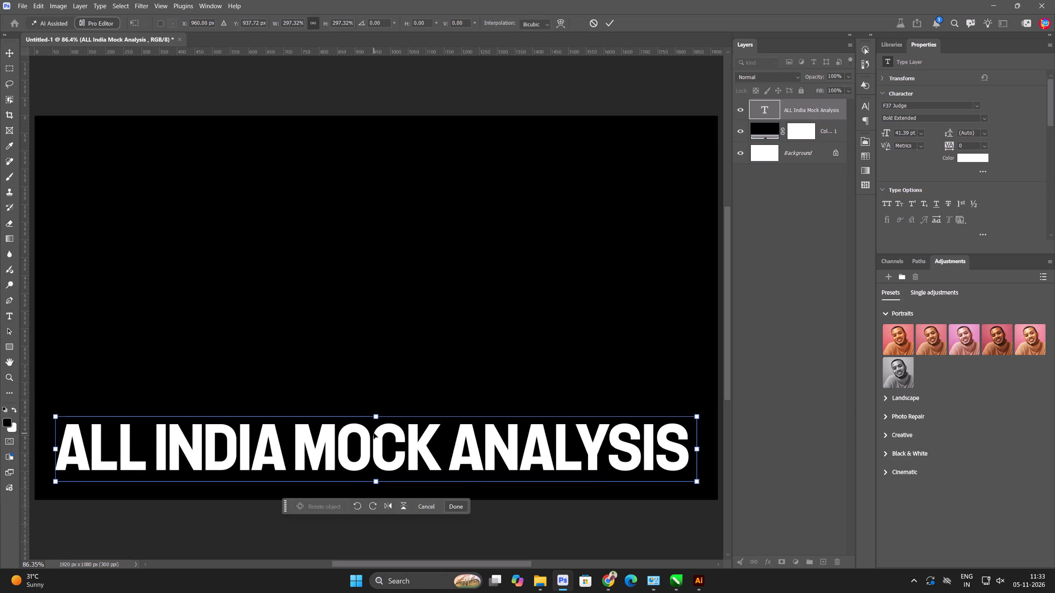
key(Return)
key(Return)
Set the colour of the "ALL India Mock Analysis" text to yellow, ffff00.
scroll(398, 422, down, 5)
click(102, 362)
click(361, 433)
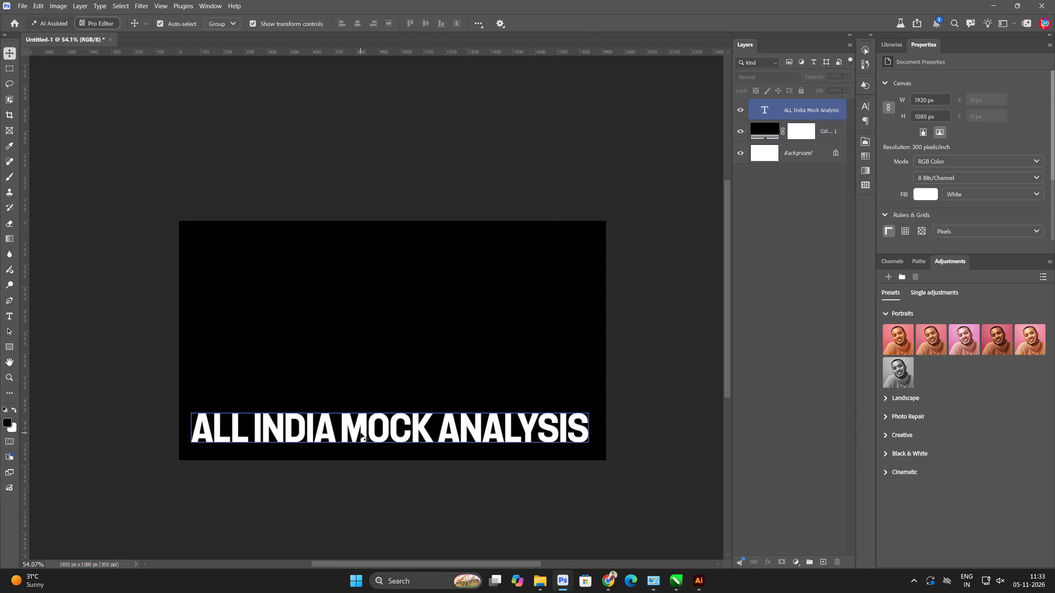
click(979, 159)
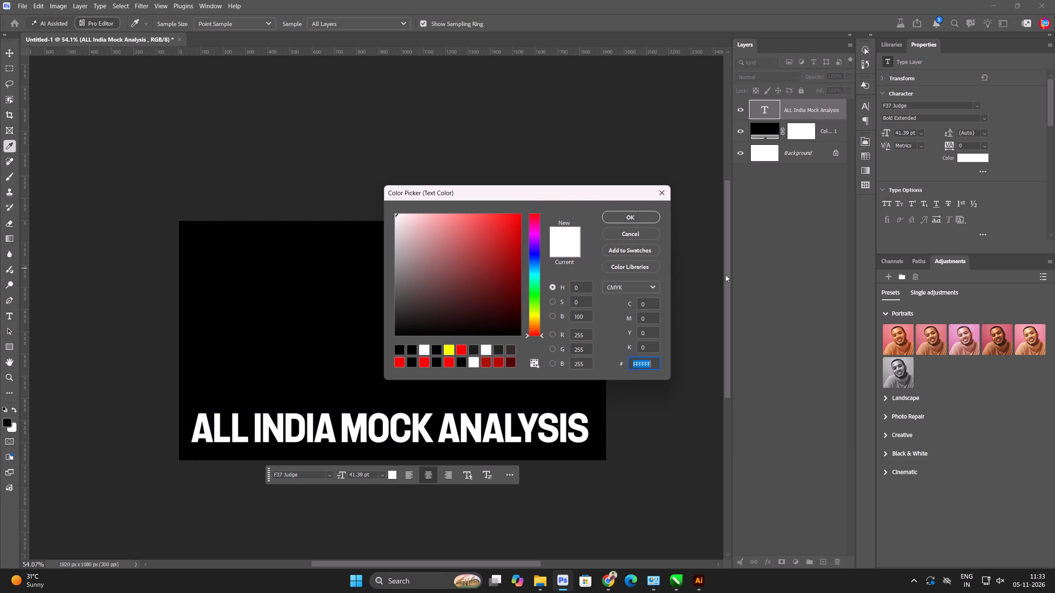
text(fff)
text(00)
key(Return)
click(970, 154)
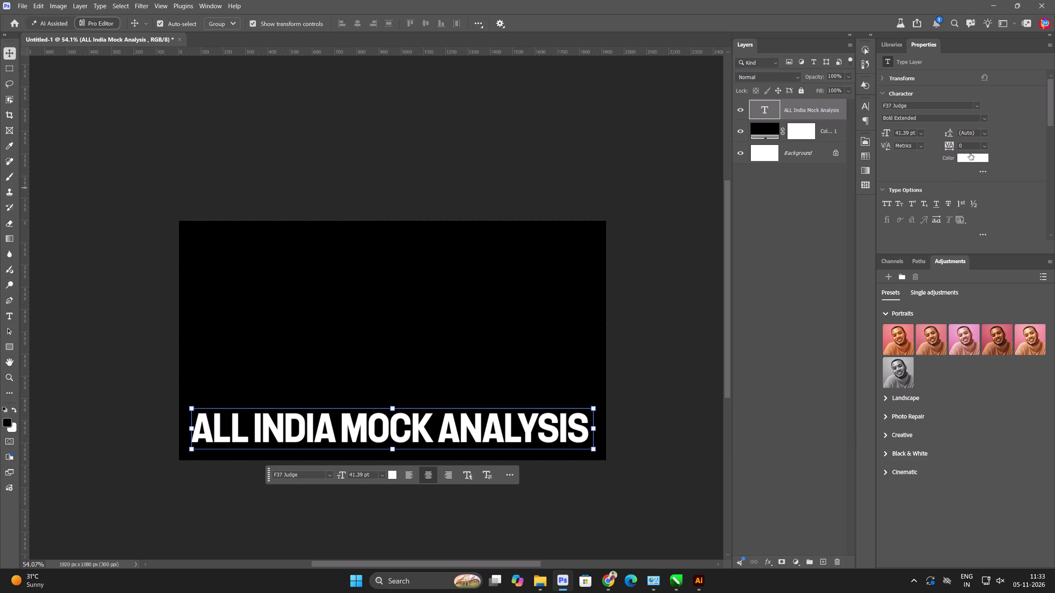
text(ffff)
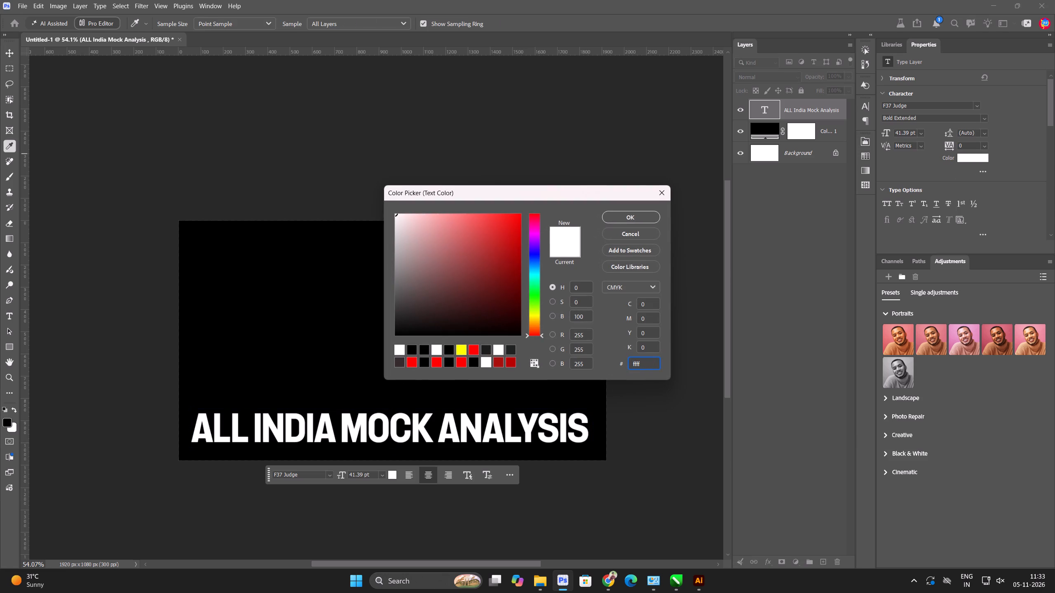
text(f00)
key(Return)
click(970, 154)
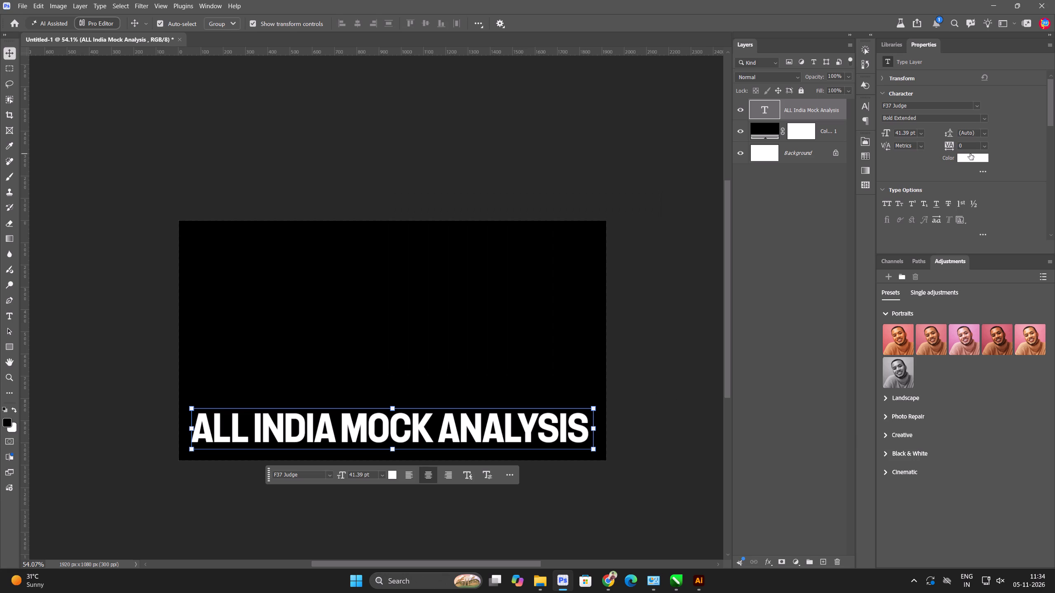
text(ffff00)
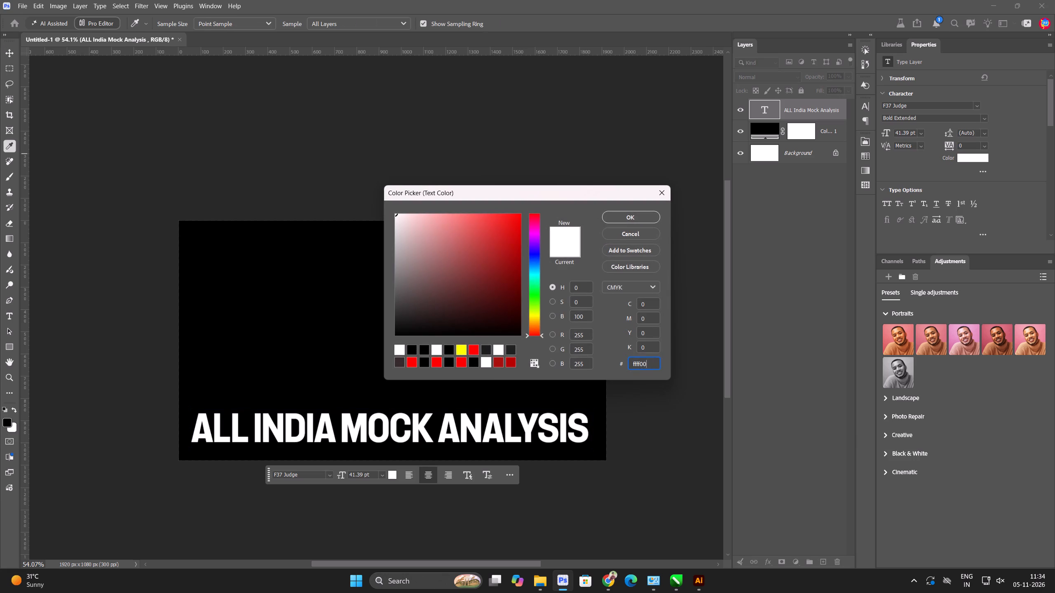
key(Return)
click(147, 278)
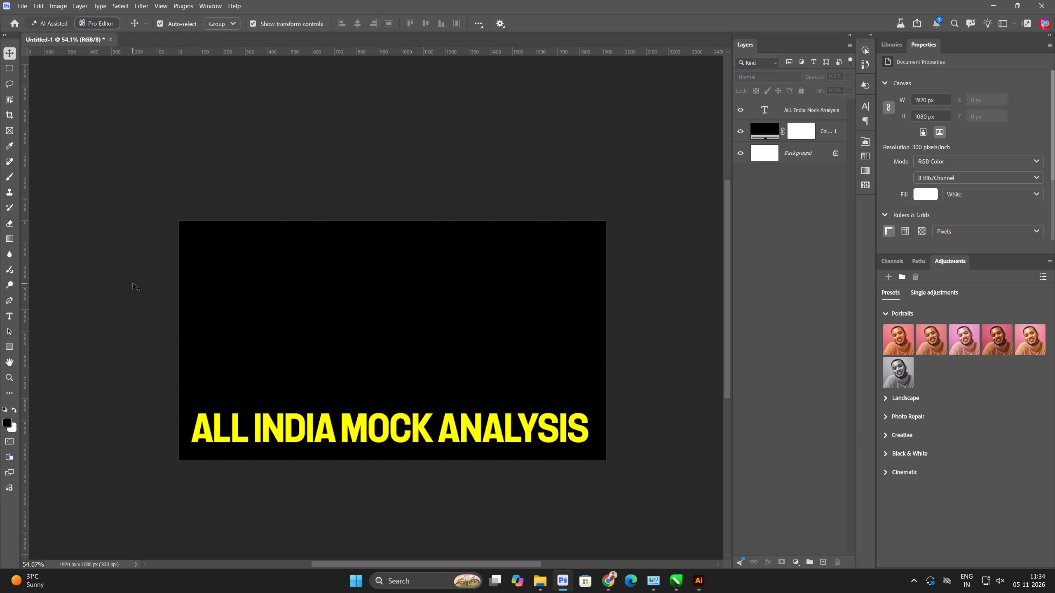
Place the "3 YEAR LLB thumbnail size" logo image from the Downloads folder as an embedded object filling the canvas.
key(ctrl+0)
key(ctrl+shift+m)
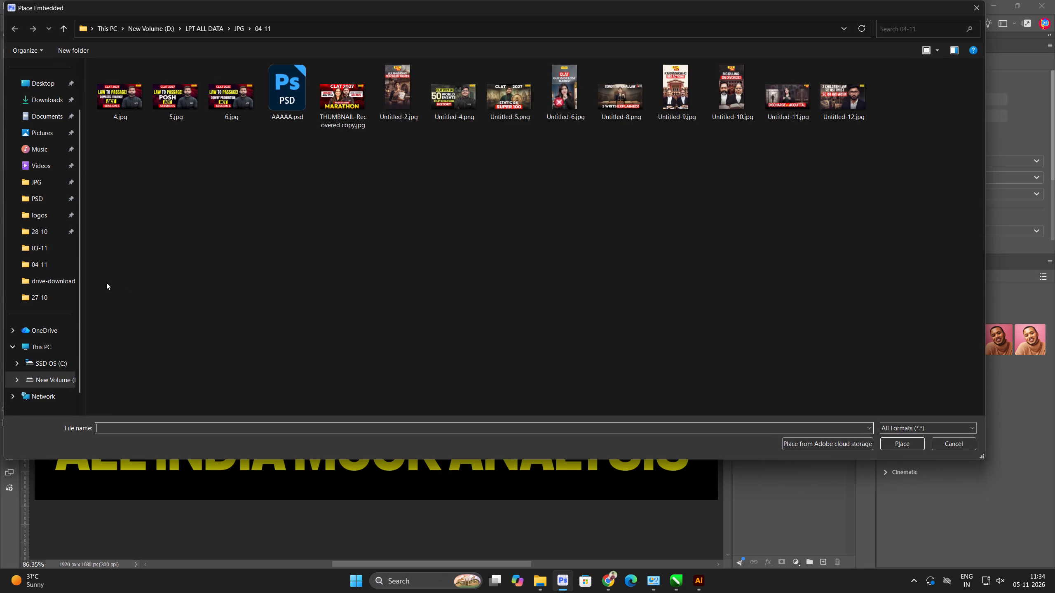
click(36, 92)
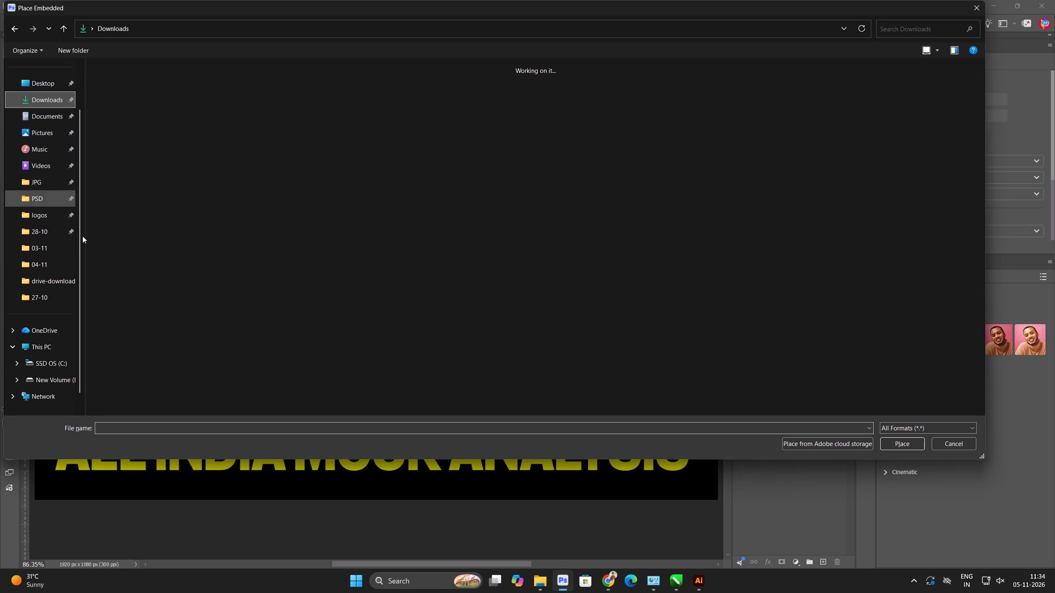
click(143, 432)
key(3)
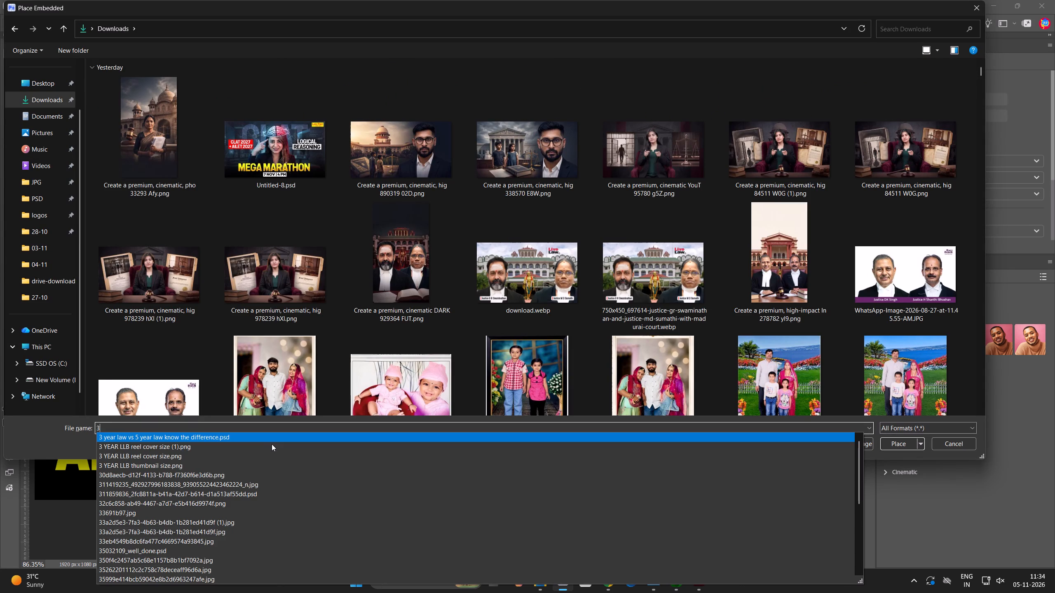
click(275, 458)
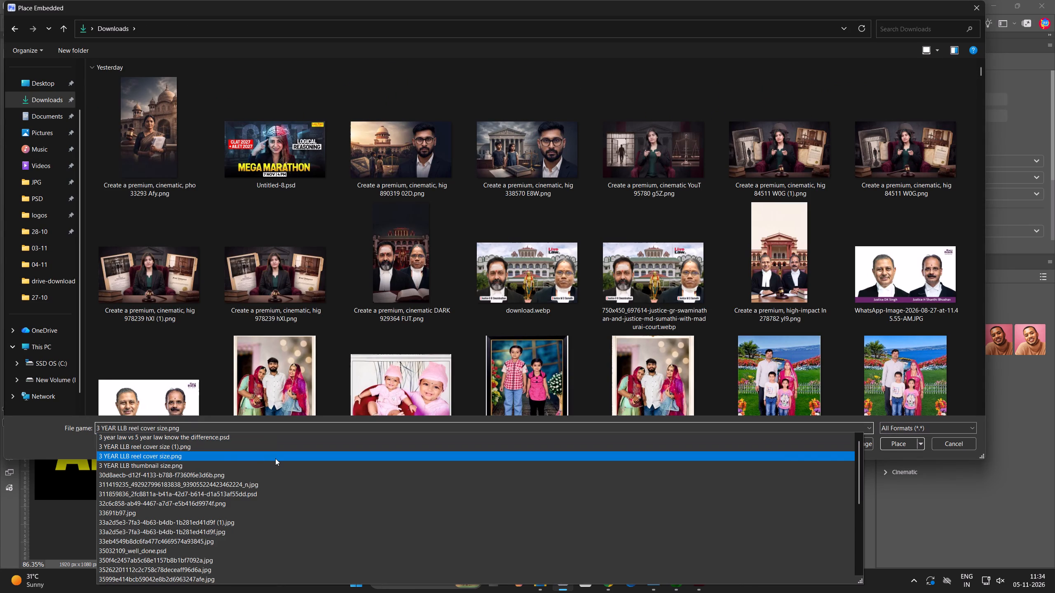
key(ctrl+a)
key(3)
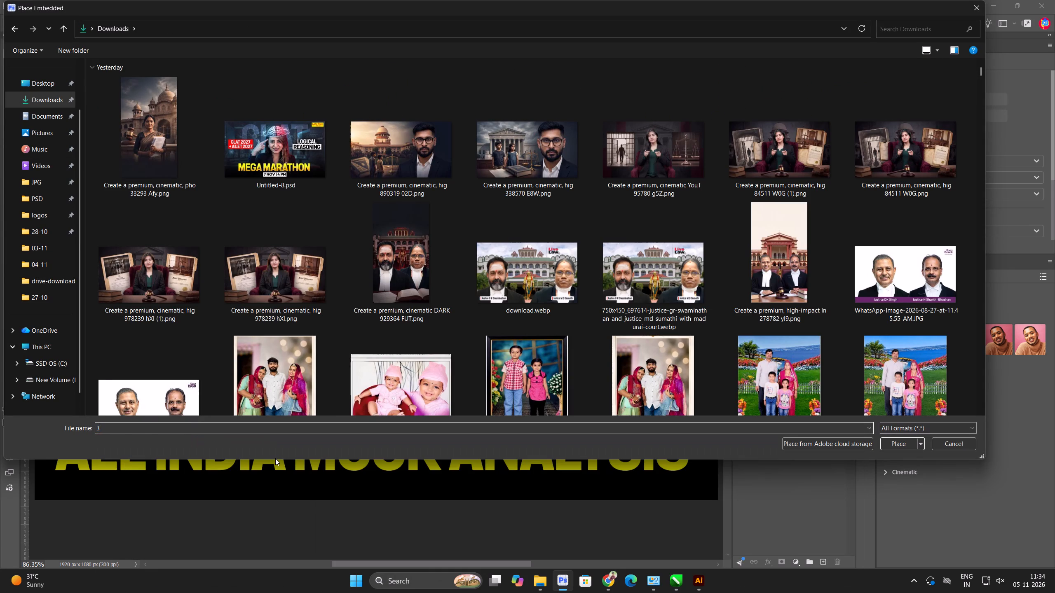
click(284, 466)
key(Return)
key(Return)
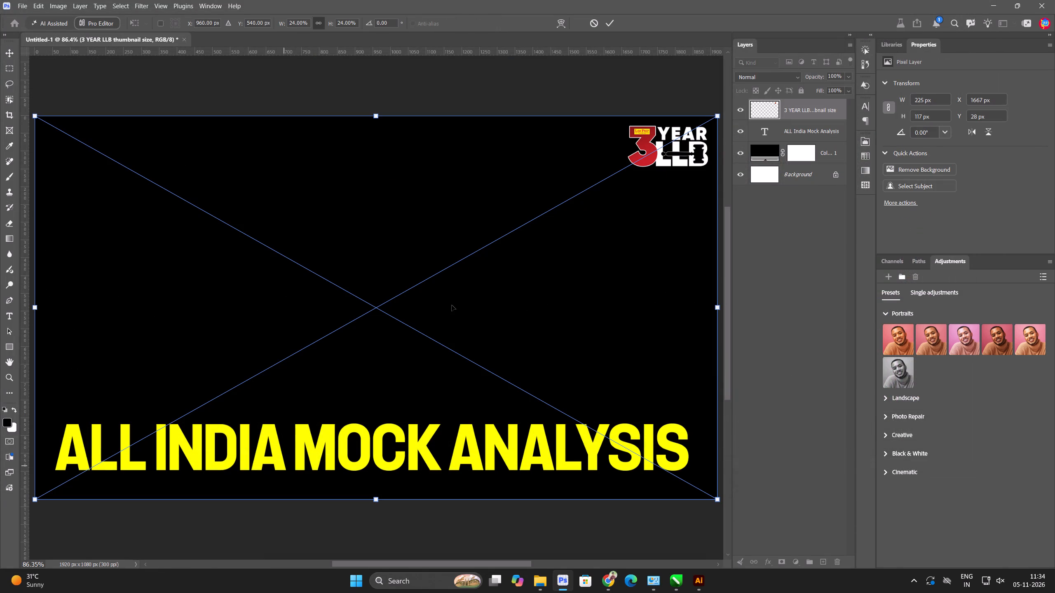
key(alt+Tab)
key(alt+Tab)
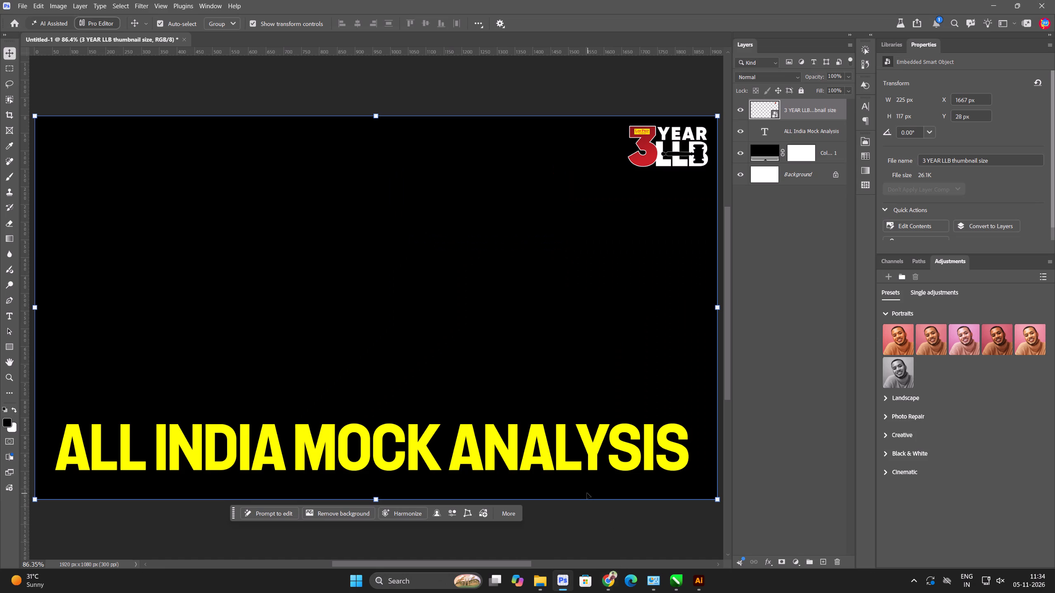
click(594, 538)
Duplicate the yellow "ALL India Mock Analysis" text and place the copy in the upper part of the canvas.
alt+drag(510, 458, 493, 241)
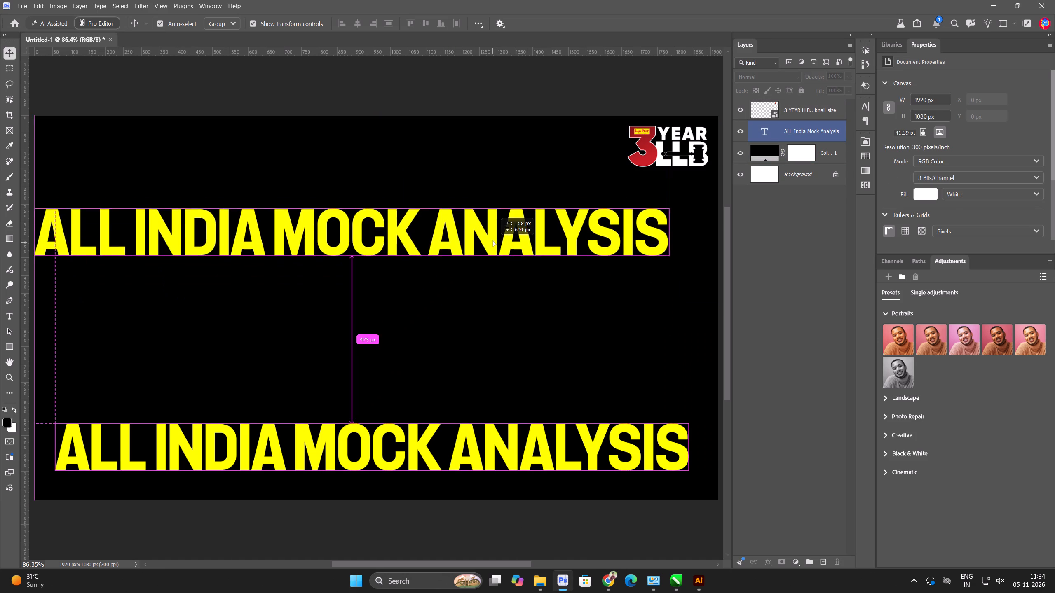
alt+drag(493, 241, 510, 225)
Replace the upper copy's text with "NLSAT", copied from cell B70 of the 3 Year LLB sheet in Chrome.
double_click(510, 225)
key(alt+Tab)
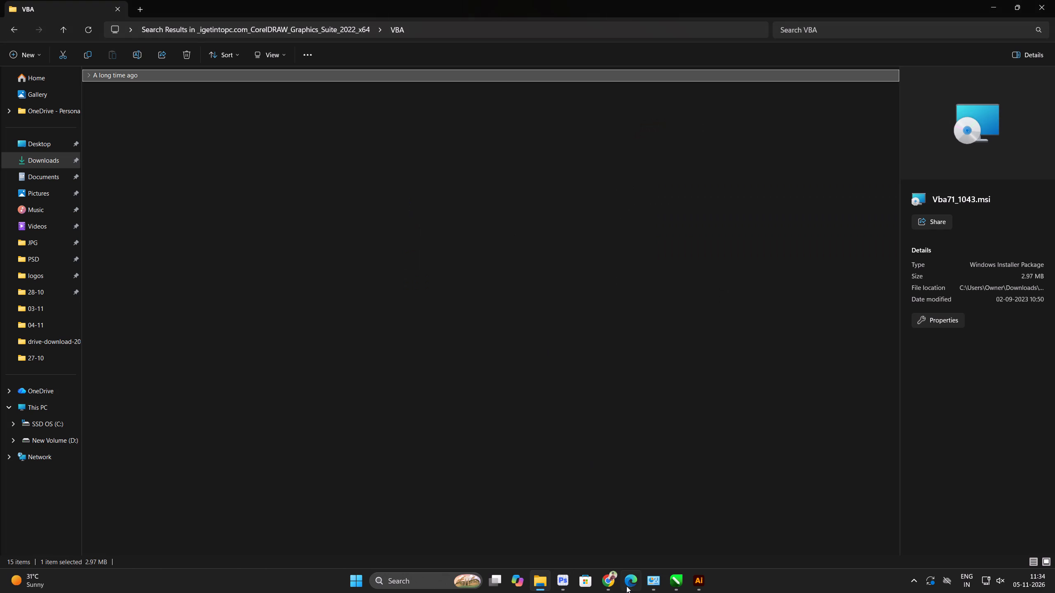
click(615, 588)
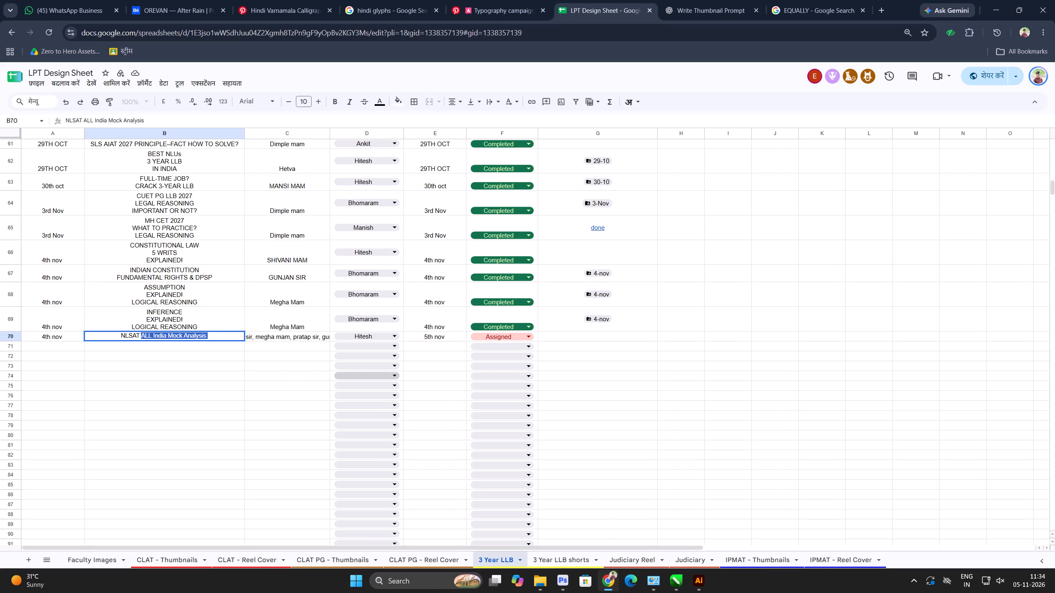
click(120, 335)
drag(114, 336, 142, 338)
key(ctrl+c)
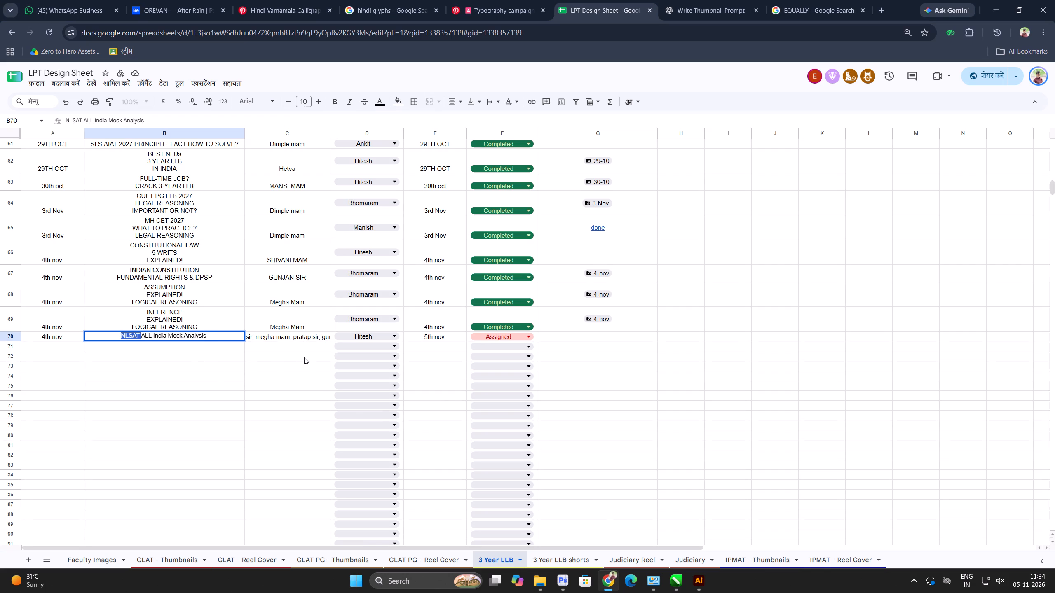
key(alt+Tab)
key(alt+Tab)
key(alt+Tab)
click(562, 581)
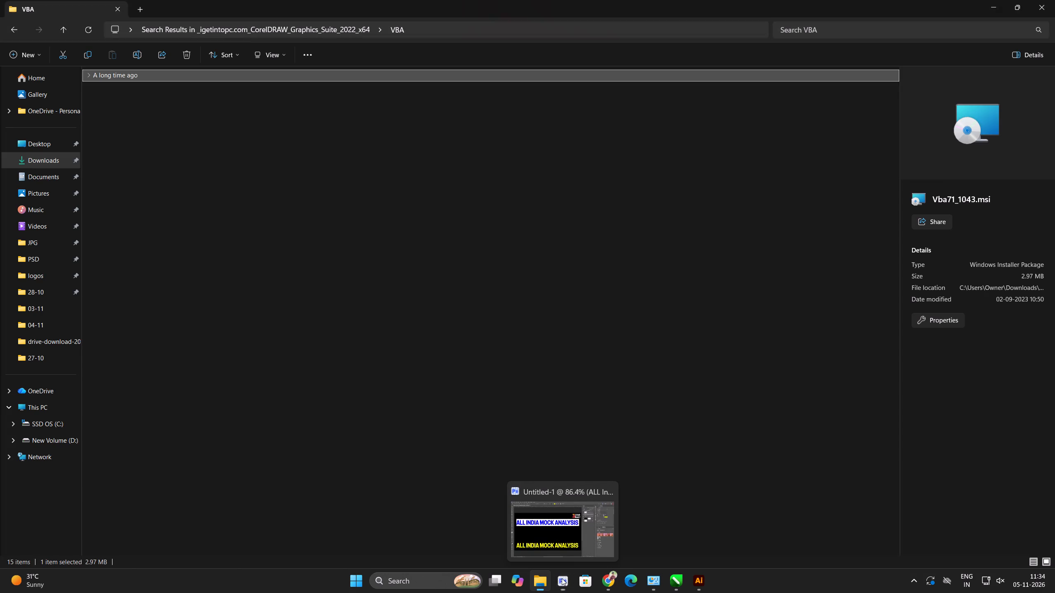
click(564, 577)
key(ctrl+v)
key(ctrl+a)
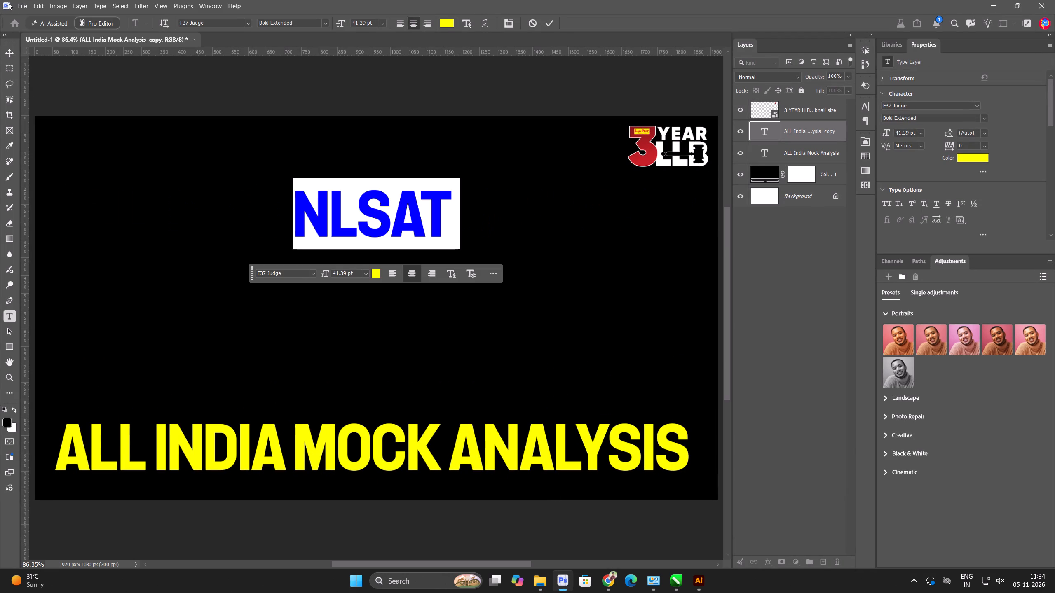
click(7, 53)
Enlarge the NLSAT text to about 122 pt and centre it horizontally in the upper half of the canvas.
drag(376, 252, 368, 311)
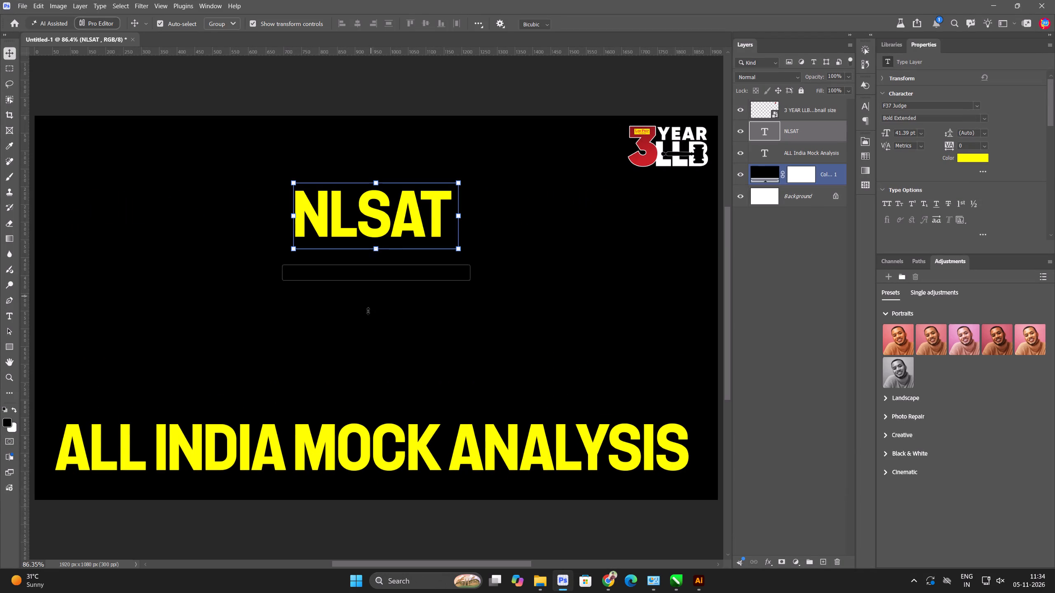
drag(368, 311, 372, 381)
drag(394, 323, 390, 260)
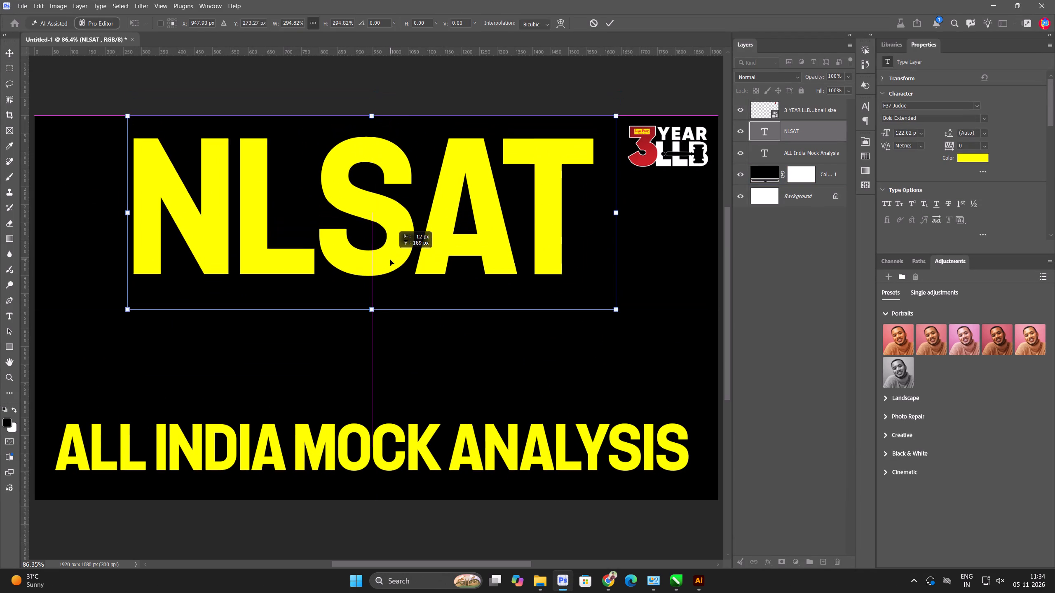
drag(390, 260, 393, 263)
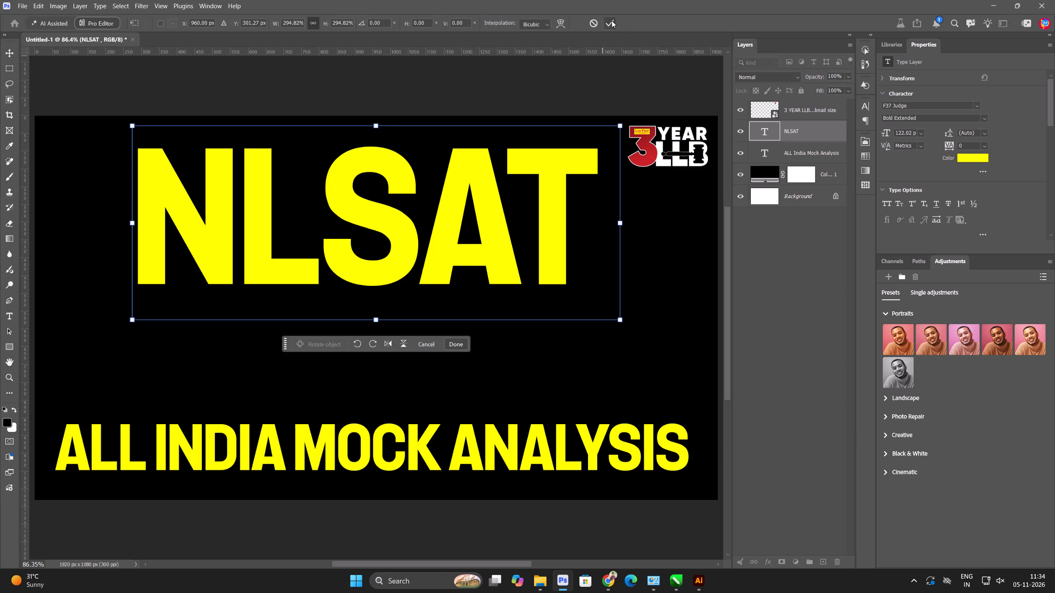
click(612, 21)
Change the font of the NLSAT text to Outfit Black.
double_click(485, 239)
key(ctrl+a)
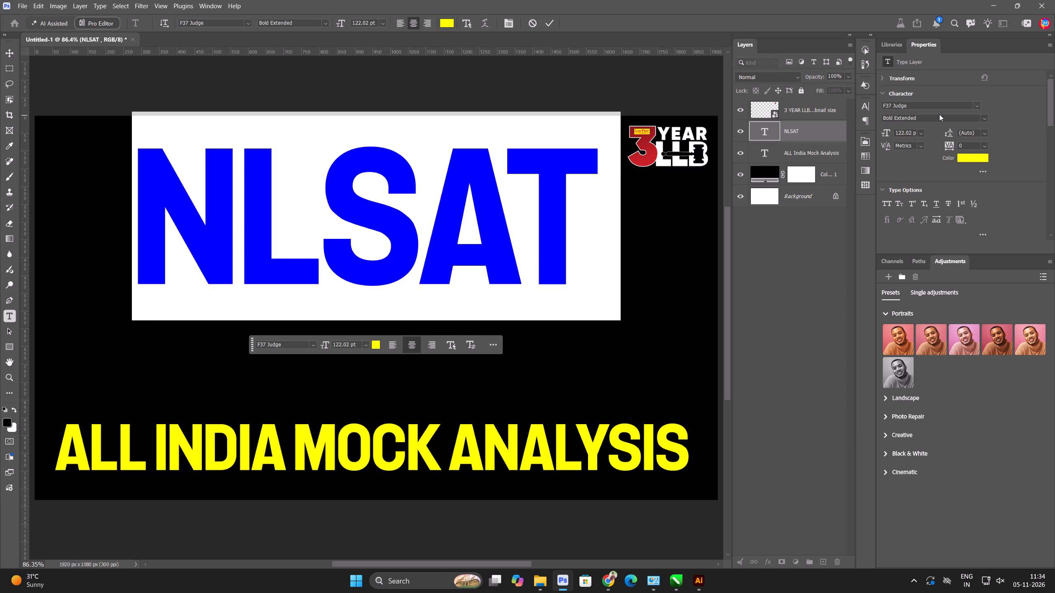
click(936, 111)
click(935, 110)
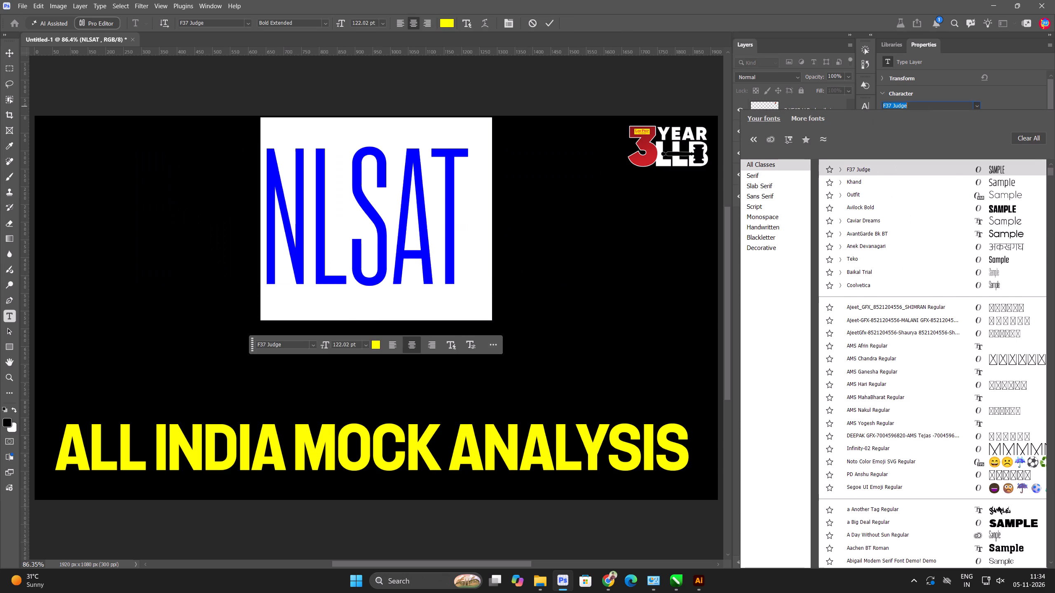
text(out)
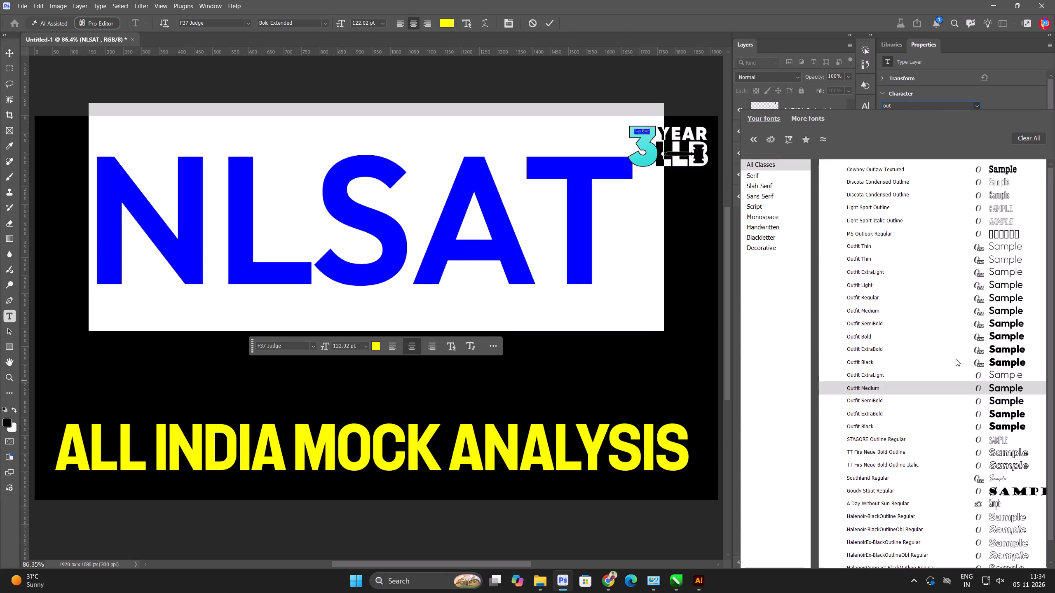
click(965, 359)
click(9, 50)
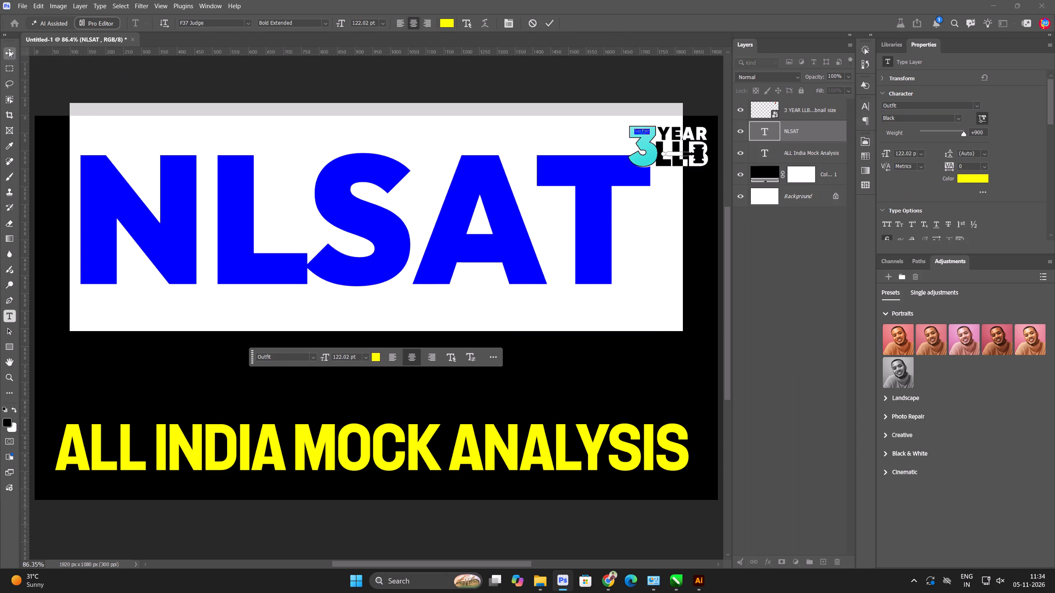
Change the colour of the NLSAT text from the upper half of the canvas to white.
click(979, 182)
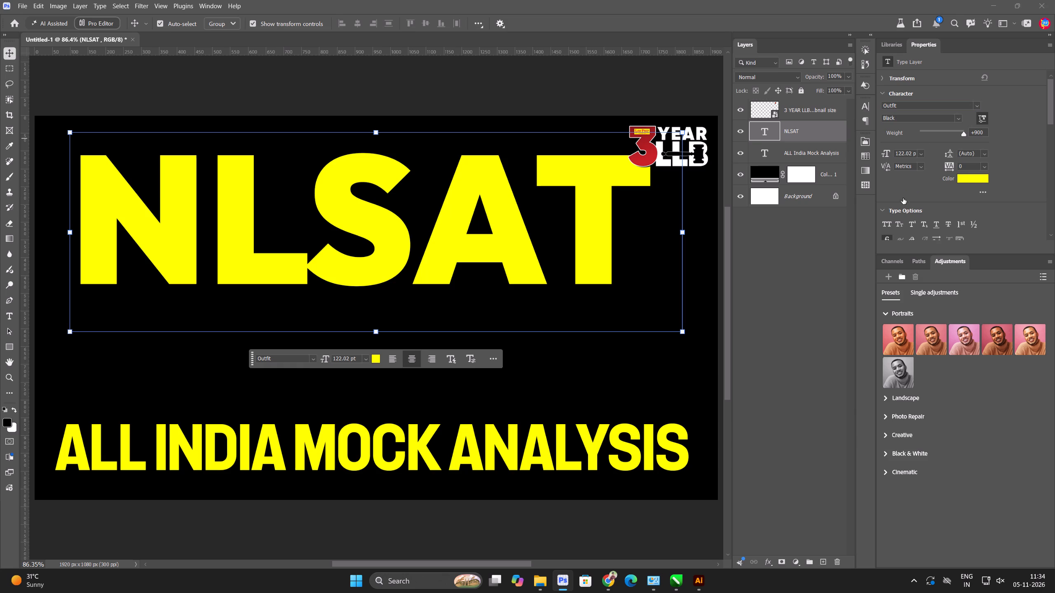
drag(421, 259, 240, 72)
click(619, 221)
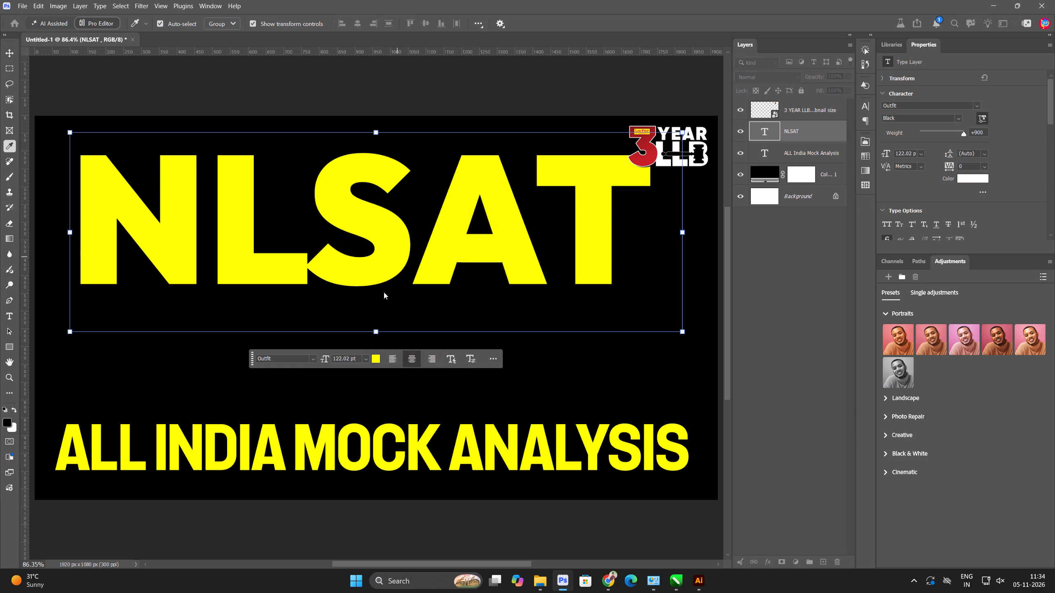
Scale the NLSAT text down proportionally to about 99 pt, keeping it centred horizontally on the canvas.
drag(373, 336, 378, 297)
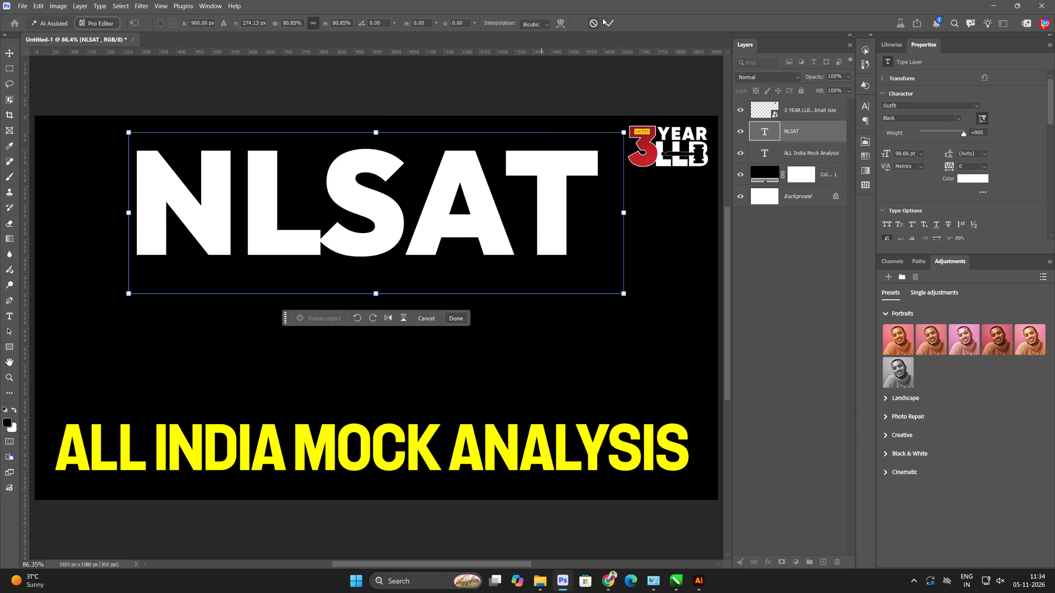
click(614, 26)
Set the Move tool's alignment reference to Canvas.
click(481, 22)
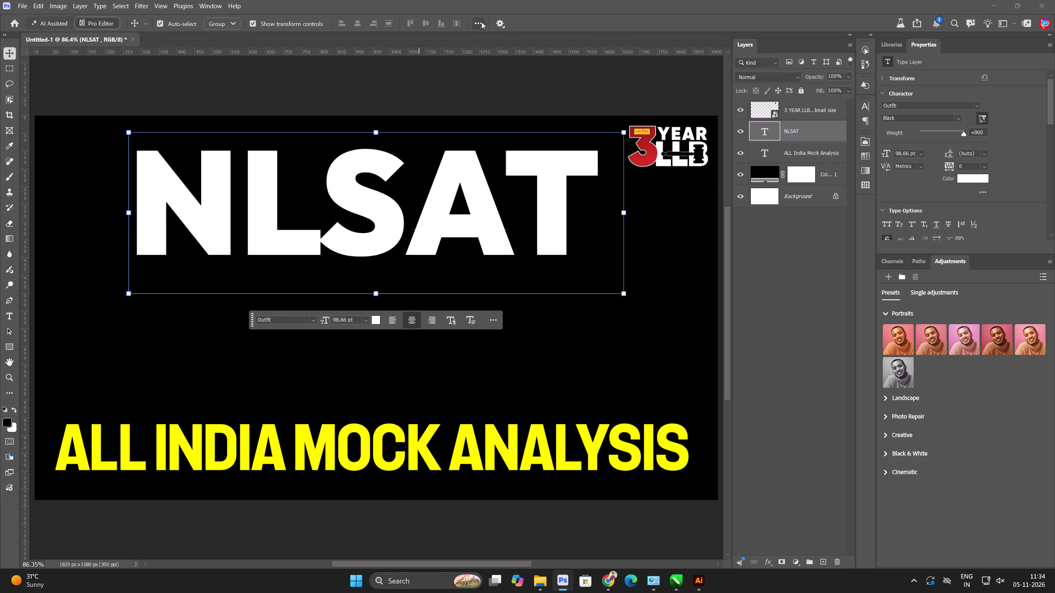
click(564, 114)
click(562, 136)
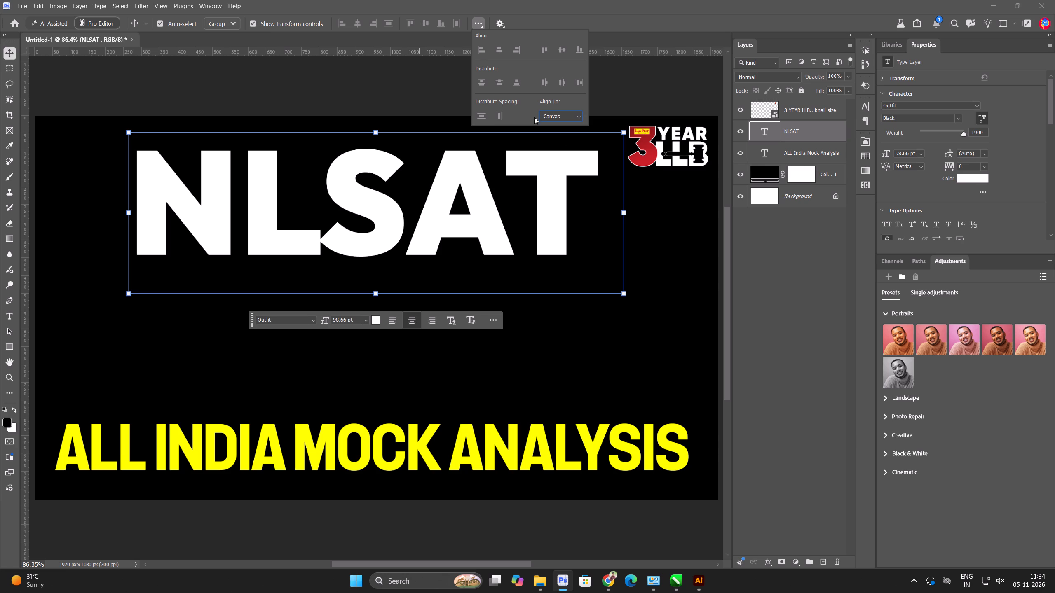
click(339, 50)
Move the NLSAT text up close to the canvas's top edge, roughly level with the top of the 3 Year LLB logo.
click(380, 161)
drag(389, 138, 388, 128)
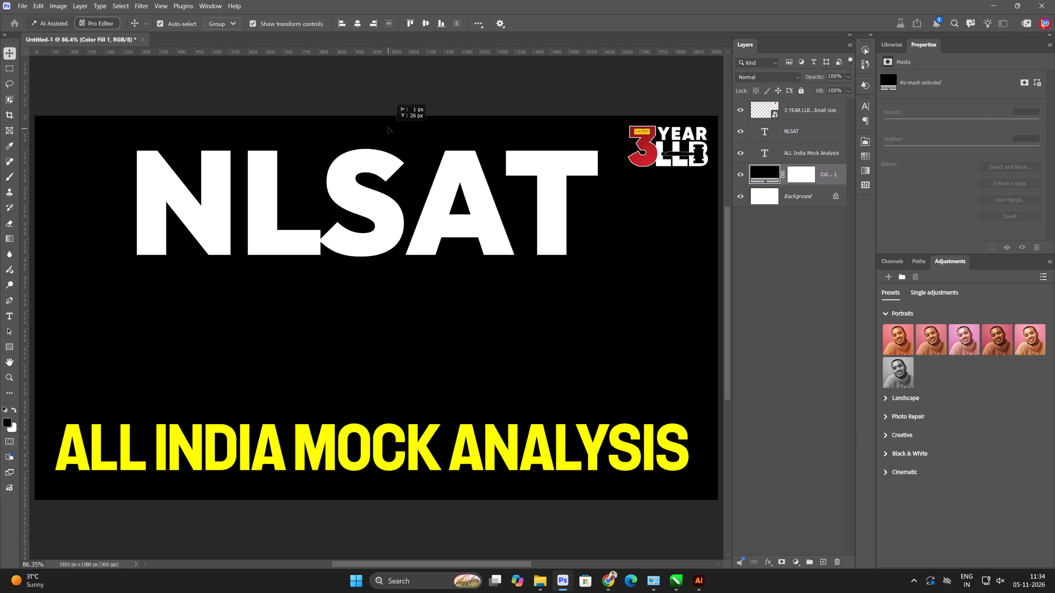
drag(388, 128, 388, 127)
drag(377, 150, 373, 131)
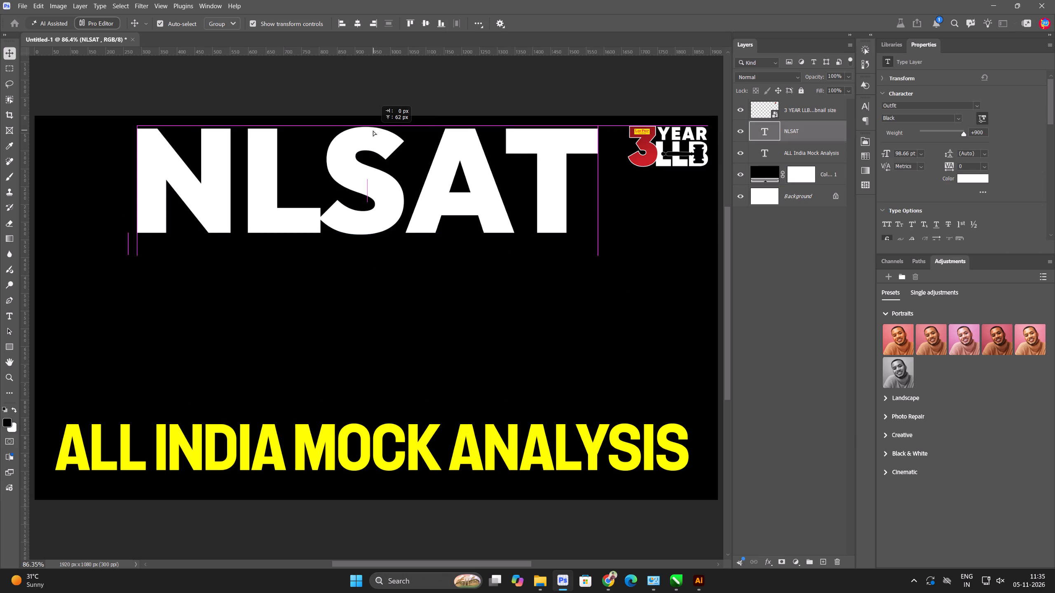
drag(373, 131, 379, 134)
click(442, 81)
key(ctrl+0)
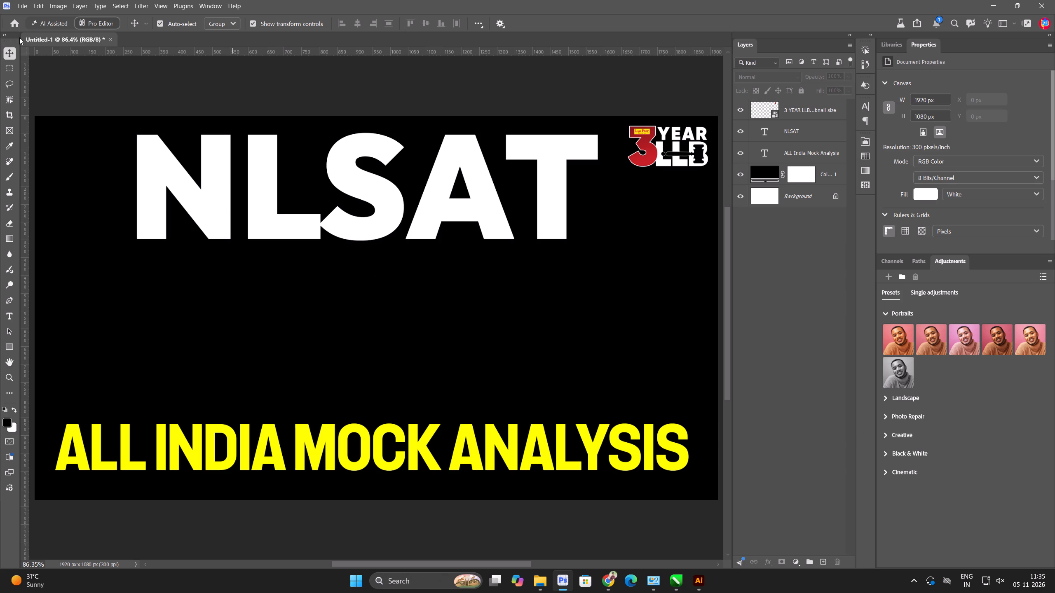
Open the recent PSD file named 50, the CLAT 2027 GK world events thumbnail, from the home screen.
click(17, 26)
click(409, 375)
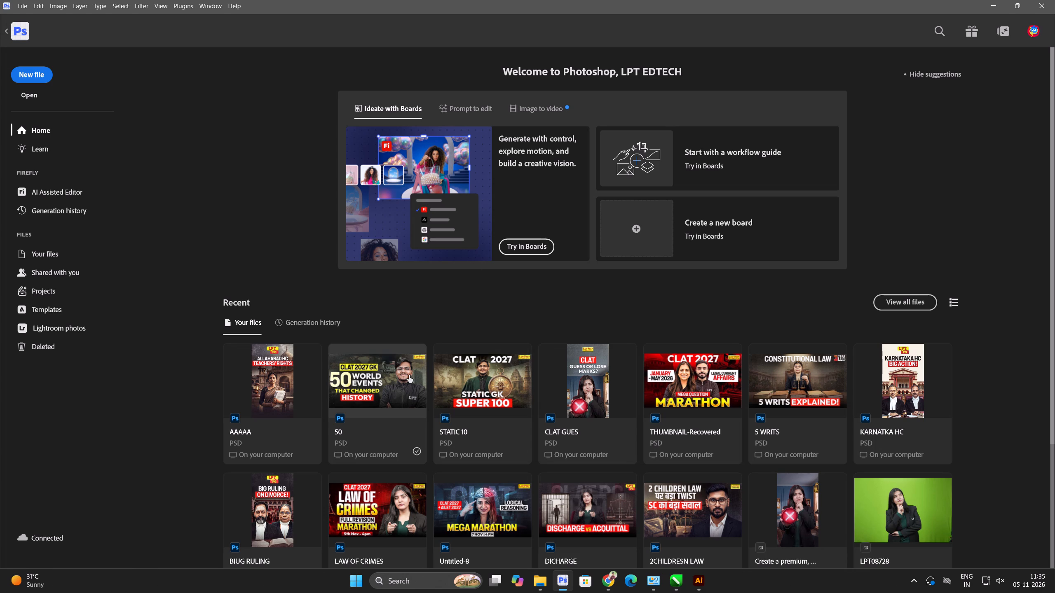
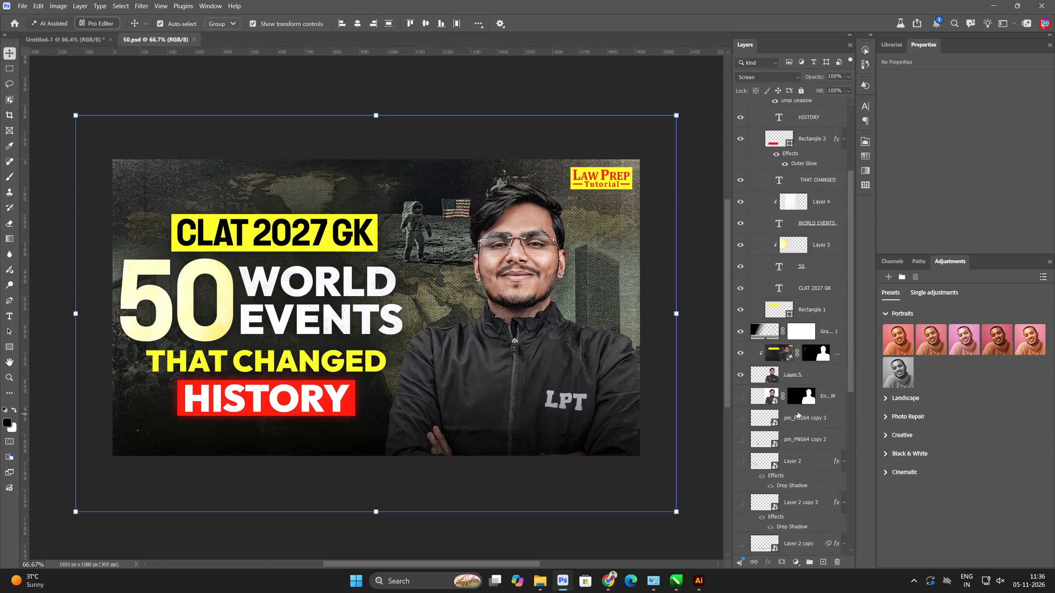
Copy the background texture layers, from the Layer 1 copy down to the annie-sp…unsplash smart object, from 50.psd into the NLSAT thumbnail document.
scroll(789, 436, up, 2)
click(831, 411)
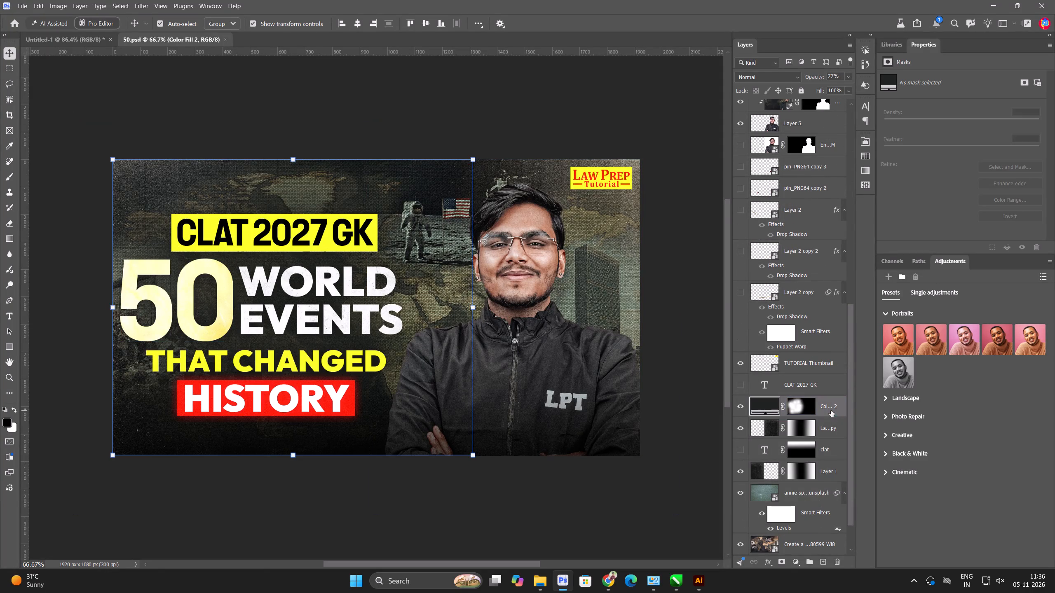
double_click(740, 411)
click(837, 433)
shift+click(825, 490)
key(ctrl+c)
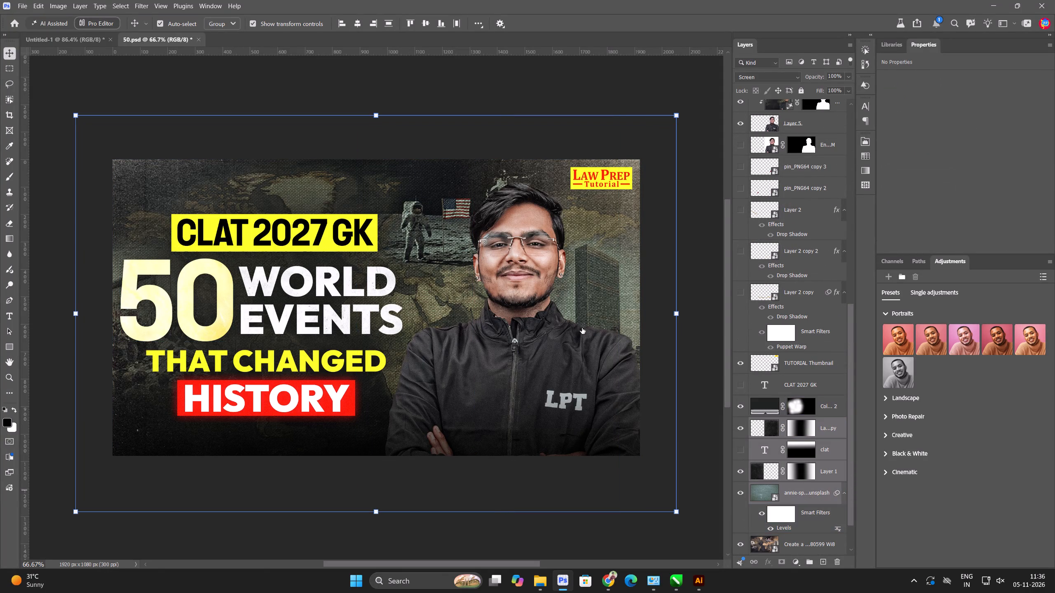
click(44, 34)
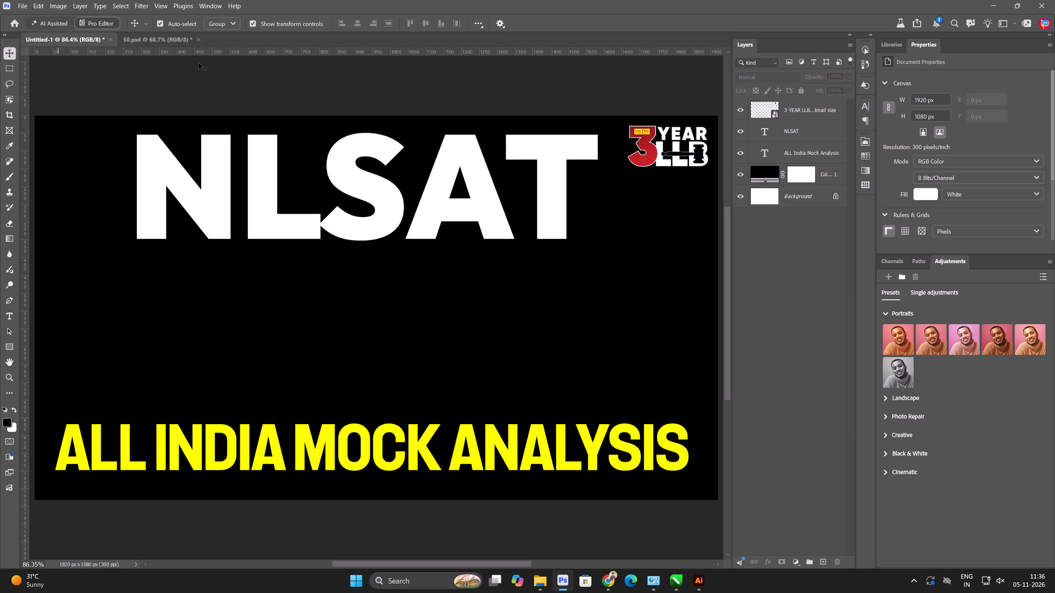
key(ctrl+v)
Move the pasted texture layers to about X 1015, Y 610 px so the grain covers the whole canvas evenly.
key(ctrl+t)
scroll(399, 137, down, 3)
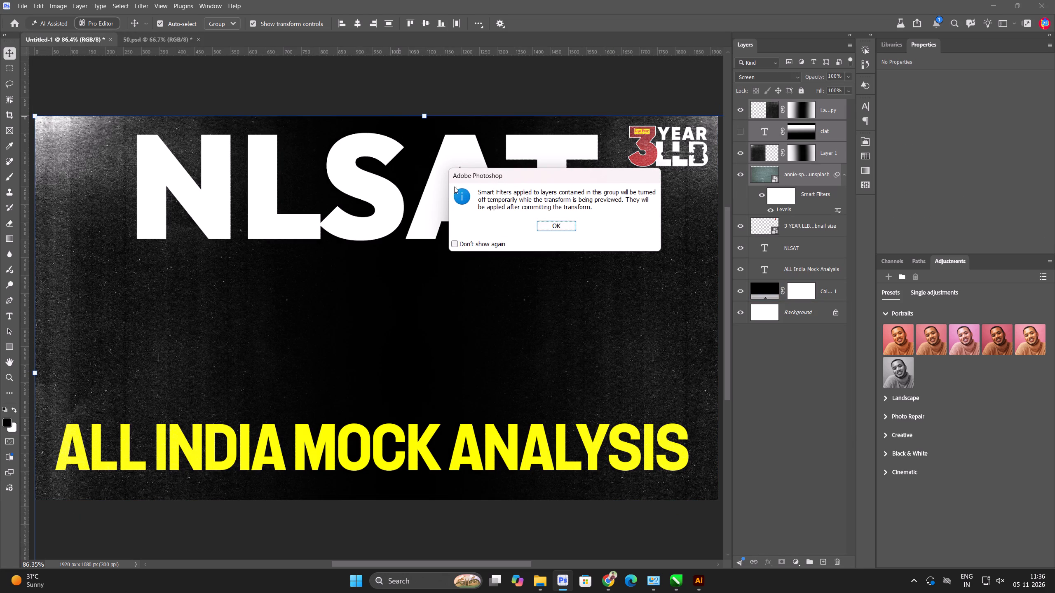
click(575, 228)
drag(526, 304, 525, 304)
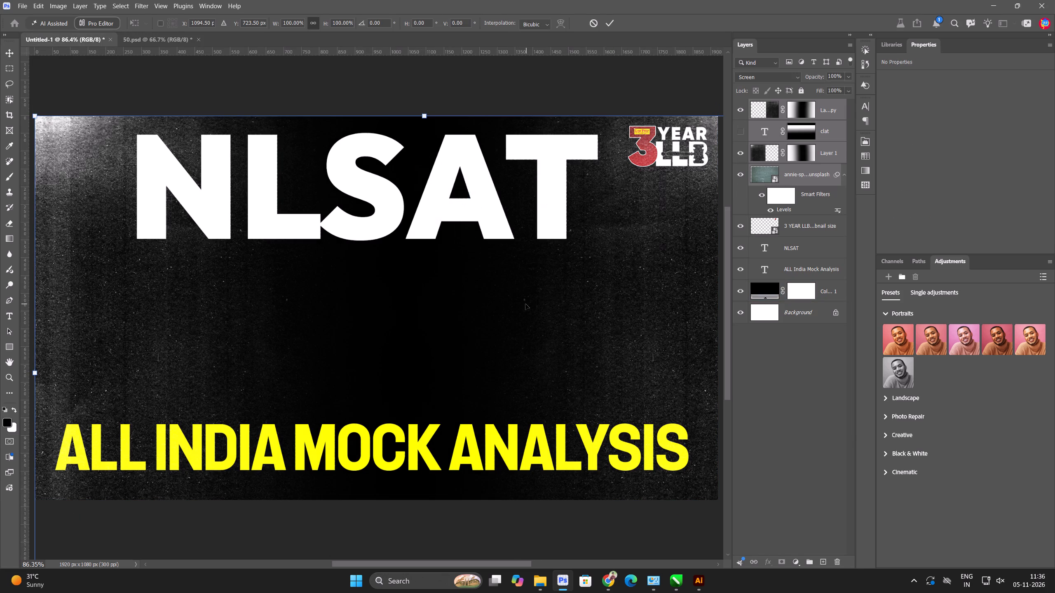
drag(525, 304, 498, 264)
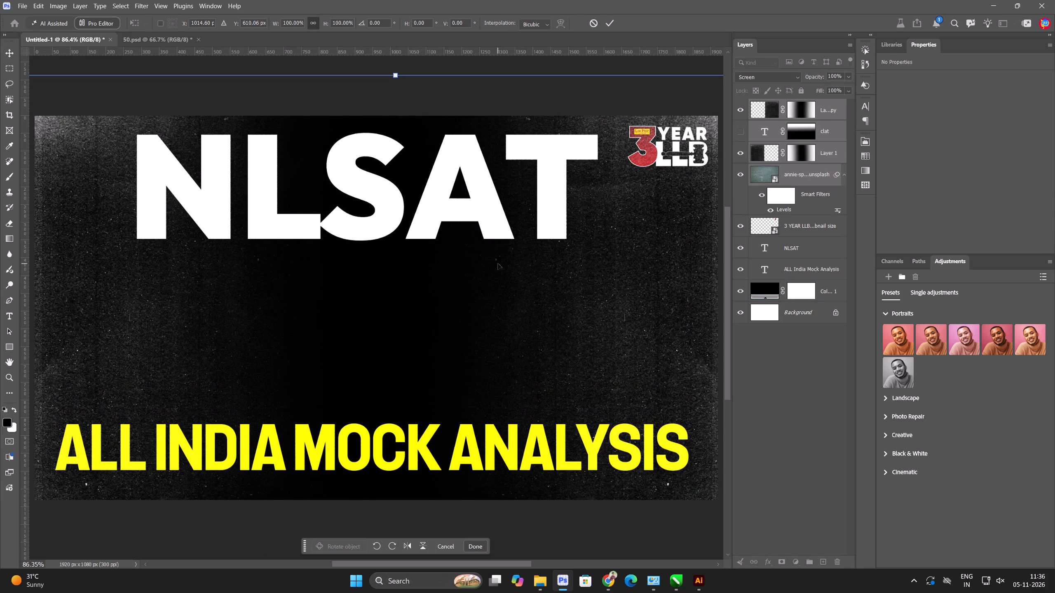
key(Return)
scroll(603, 242, down, 6)
scroll(638, 229, up, 1)
scroll(638, 229, down, 4)
scroll(531, 231, up, 1)
click(269, 285)
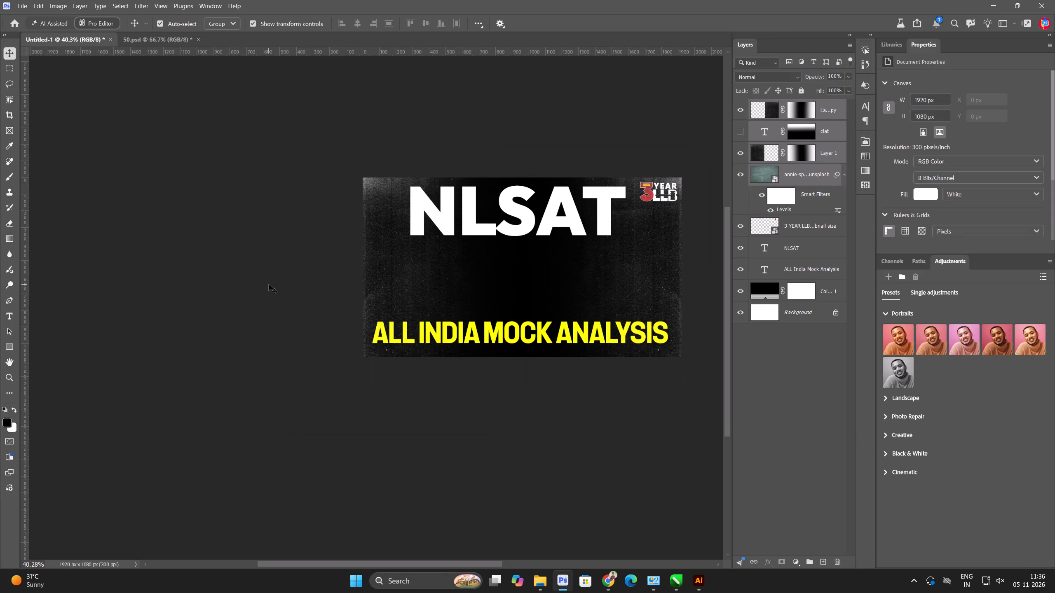
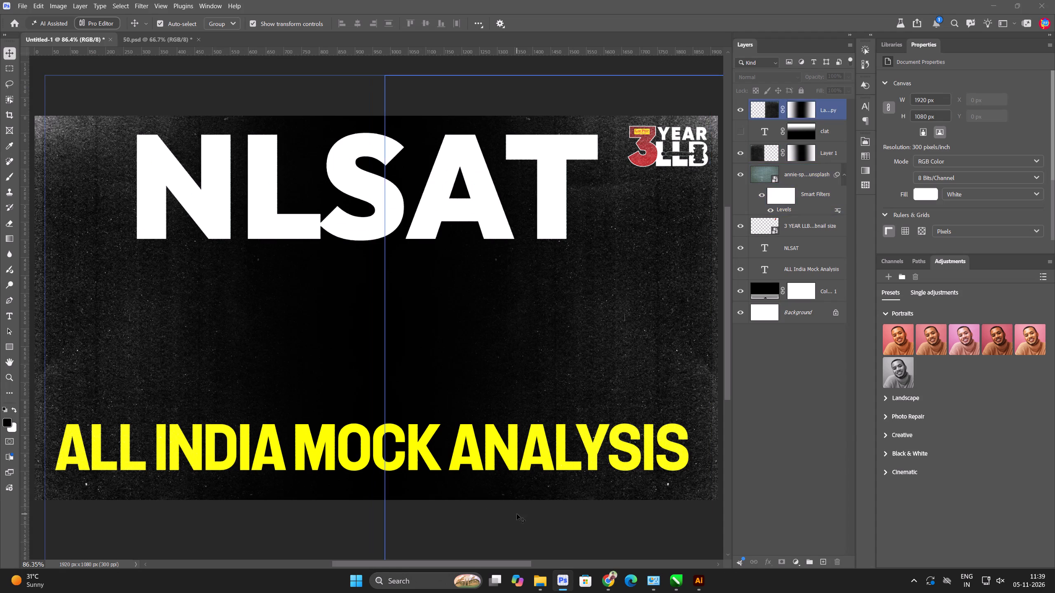
Find Adhar Sir.png in the Downloads folder by searching for "adhar" and open it in Photoshop as a separate document.
click(46, 153)
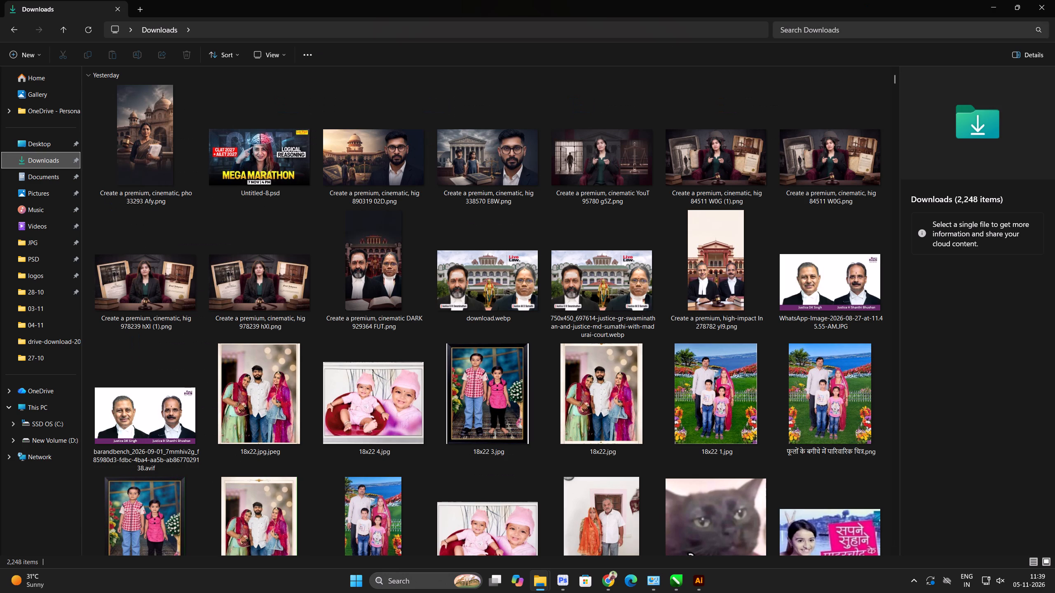
click(832, 34)
key(ctrl+v)
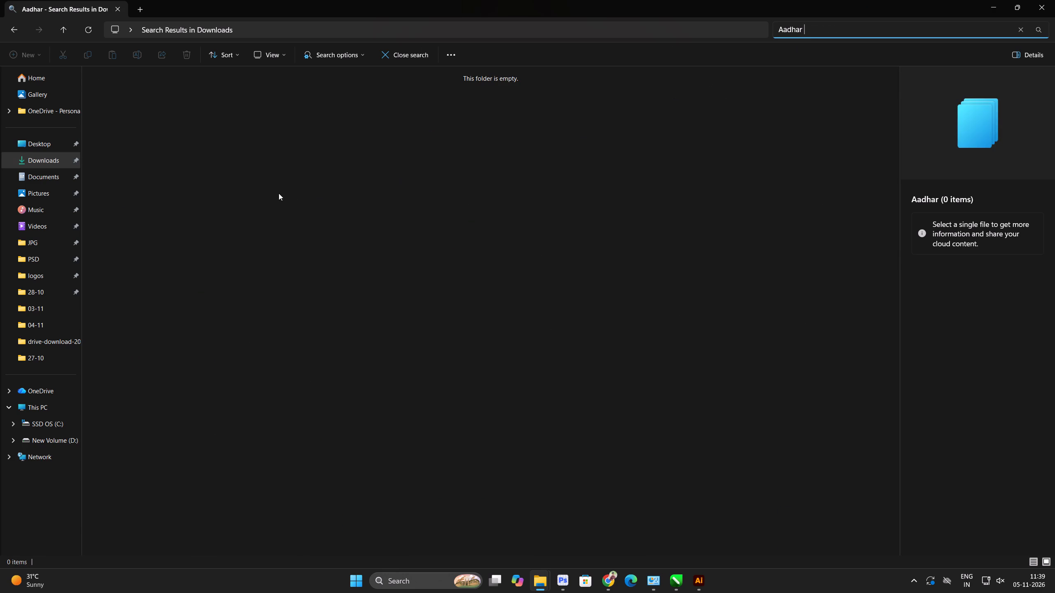
key(BackSpace)
key(BackSpace)
key(BackSpace)
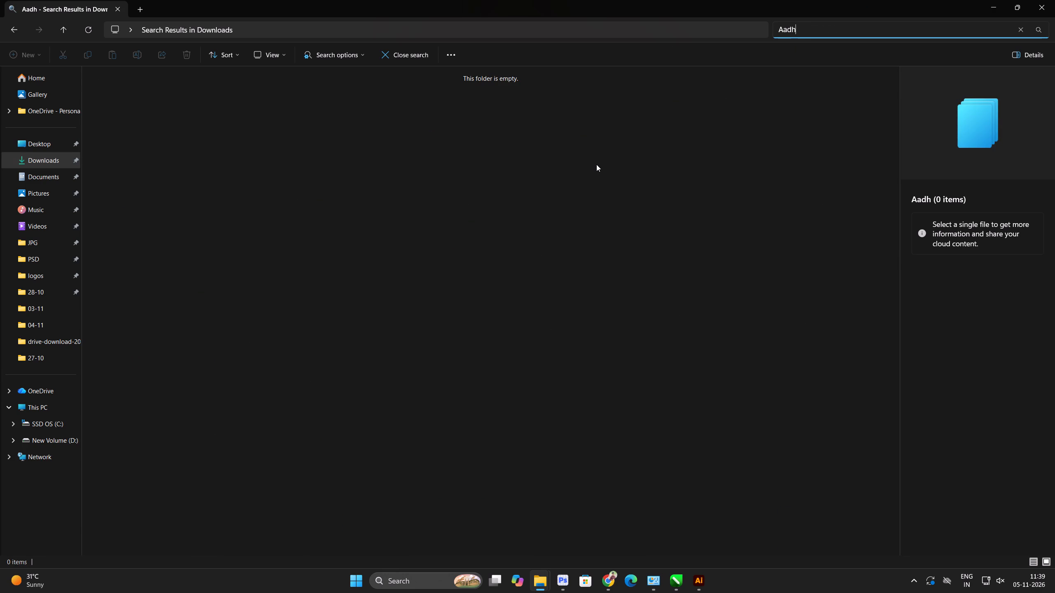
key(ctrl+a)
text(=ad)
key(BackSpace)
key(BackSpace)
key(BackSpace)
key(BackSpace)
text(adhar)
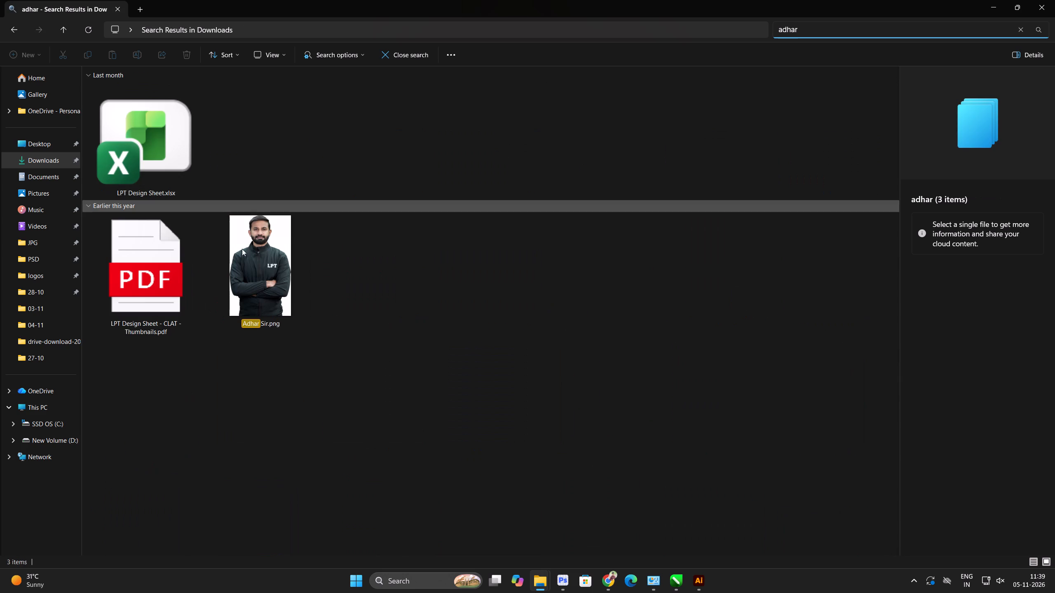
drag(249, 270, 560, 574)
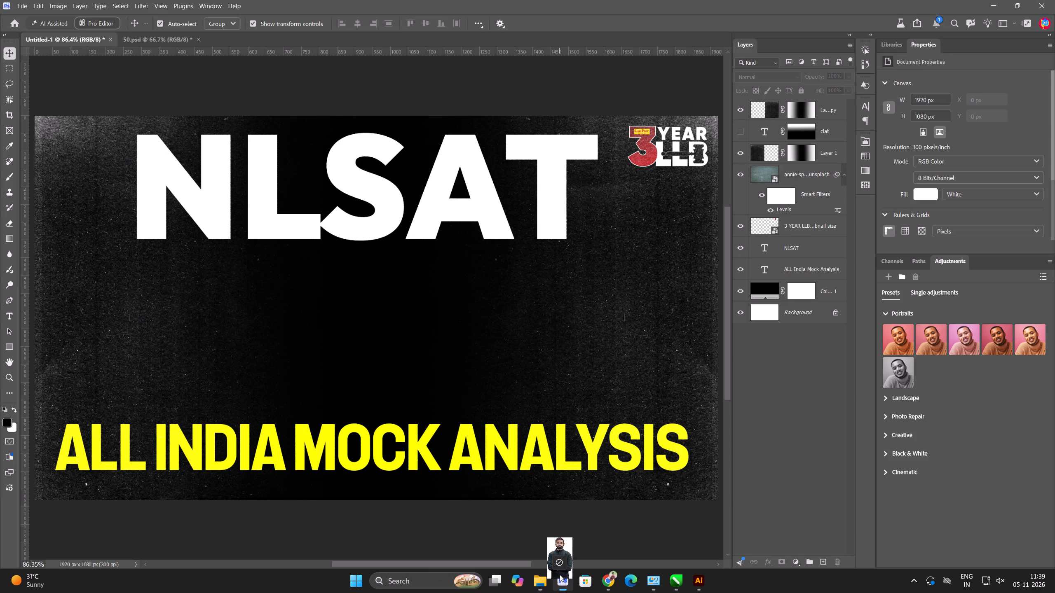
drag(560, 574, 675, 39)
Search the Downloads folder for "megha" and open megha.png in Photoshop as a separate document.
key(alt+Tab)
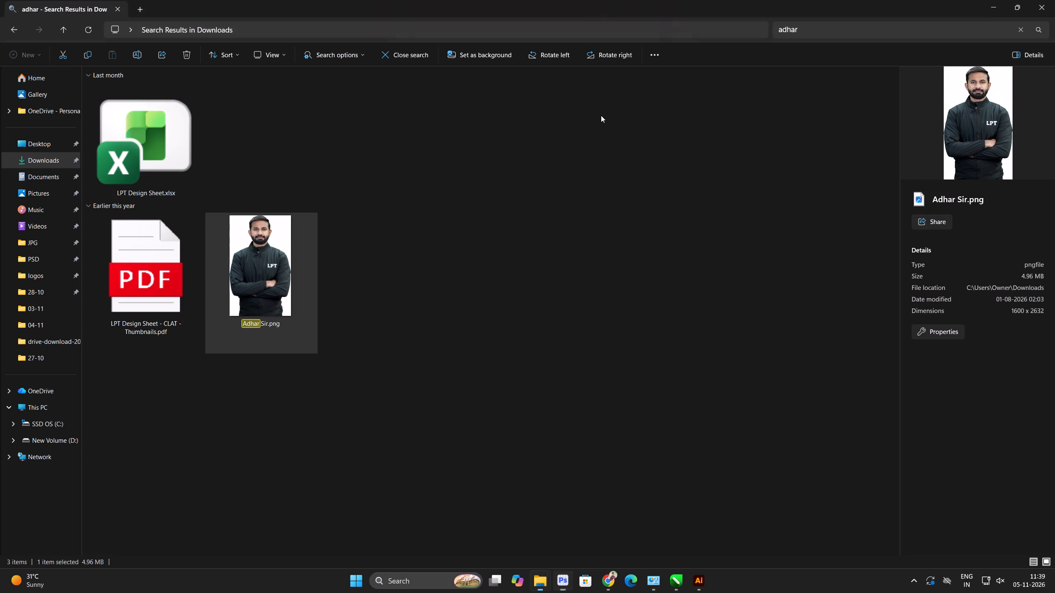
double_click(792, 34)
key(ctrl+a)
text(megha)
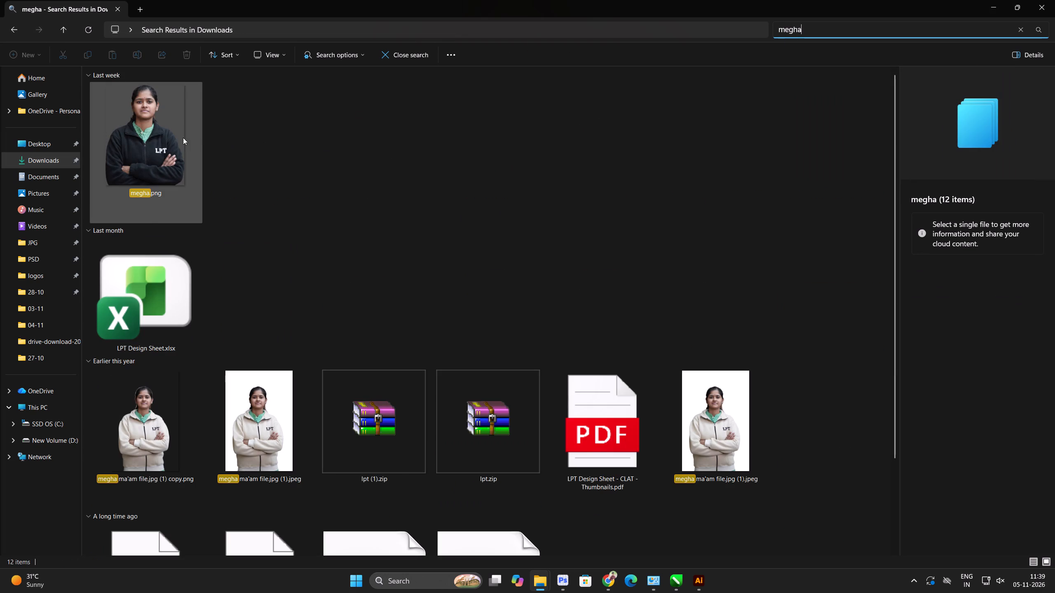
click(178, 134)
drag(160, 120, 371, 65)
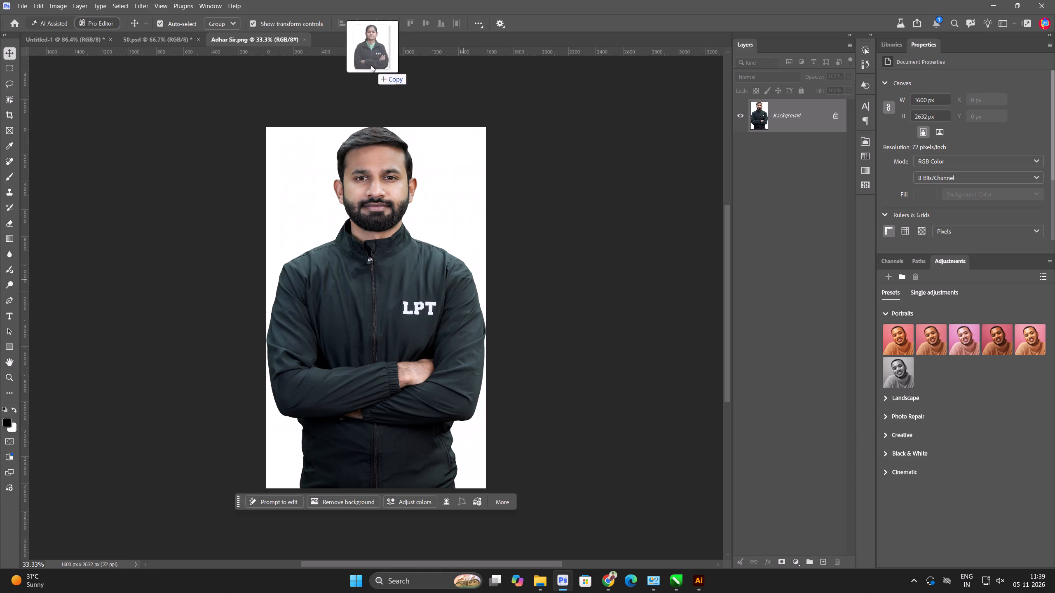
drag(371, 65, 359, 39)
Search the Downloads folder for the third faculty member's photo, trying the spellings "prtap" and "partap".
key(alt+Tab)
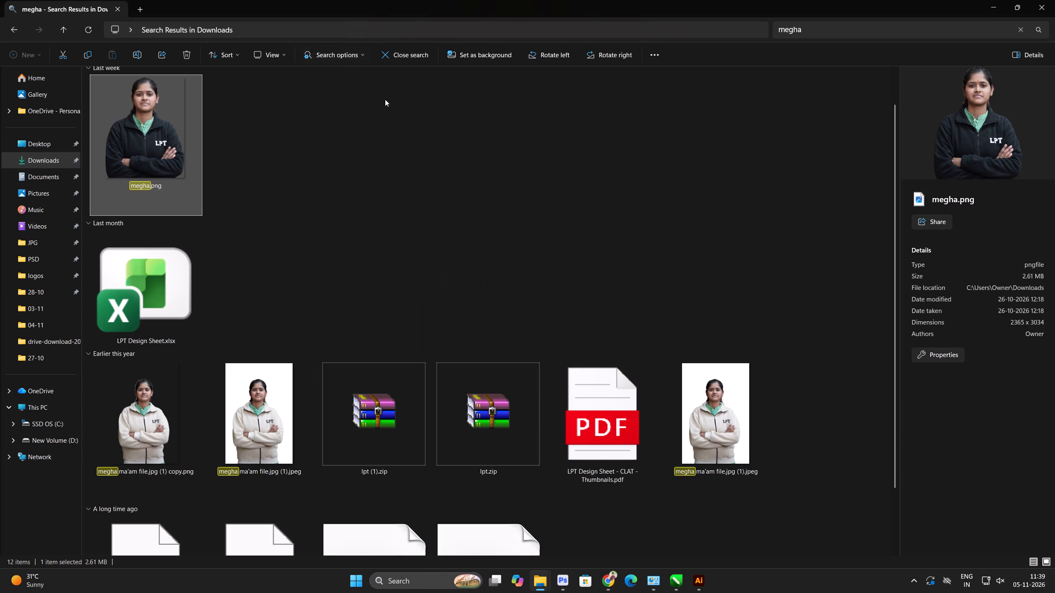
double_click(792, 23)
key(ctrl+a)
text(prtap)
key(ctrl+a)
key(BackSpace)
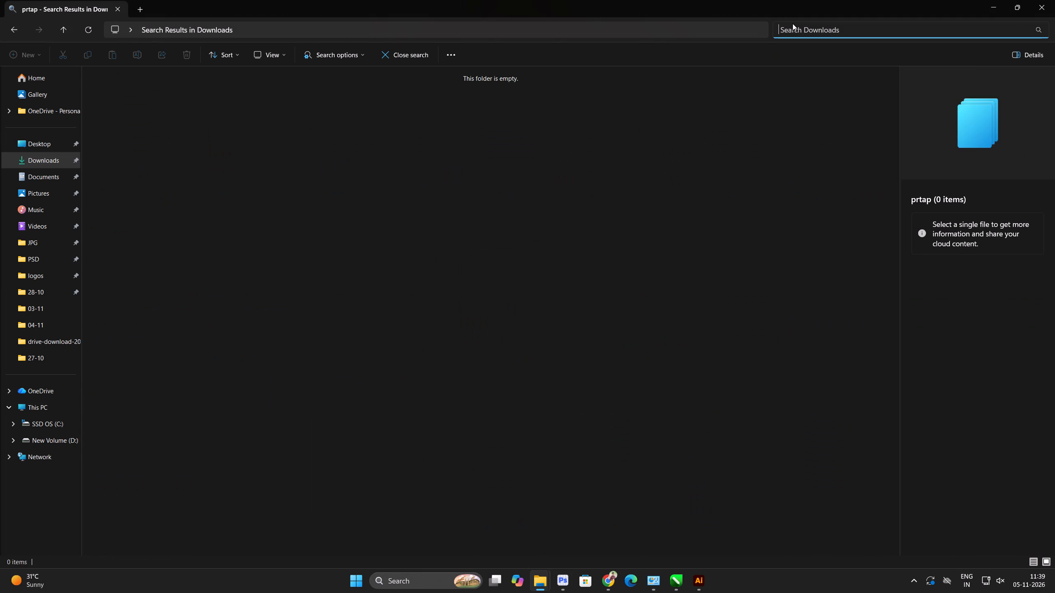
text(partap)
Copy the name "pratap" from row 70 of the LPT Design Sheet and search New Volume (D:) for it.
key(alt+Tab)
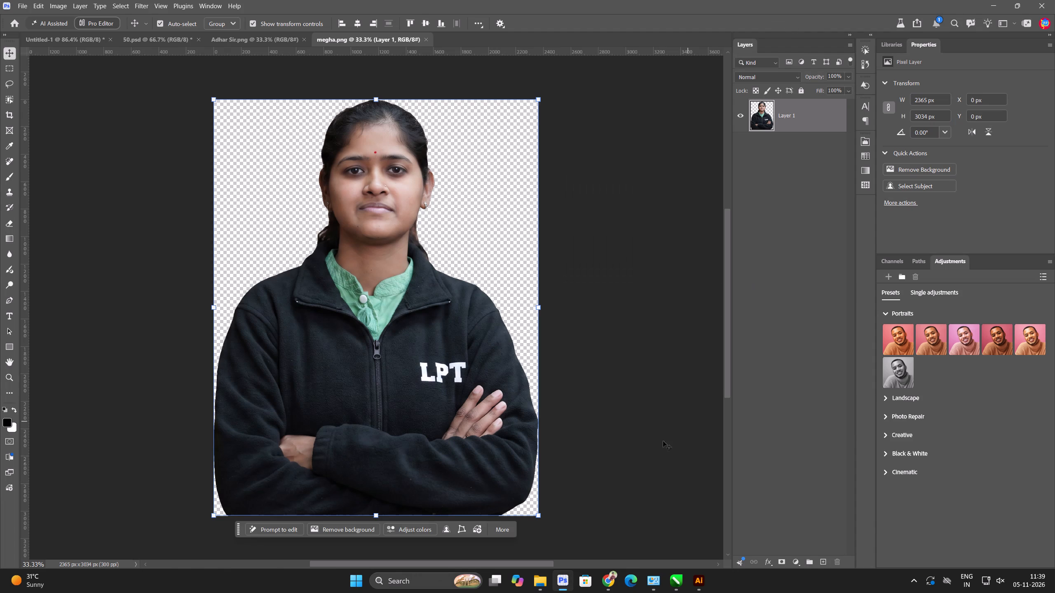
click(603, 586)
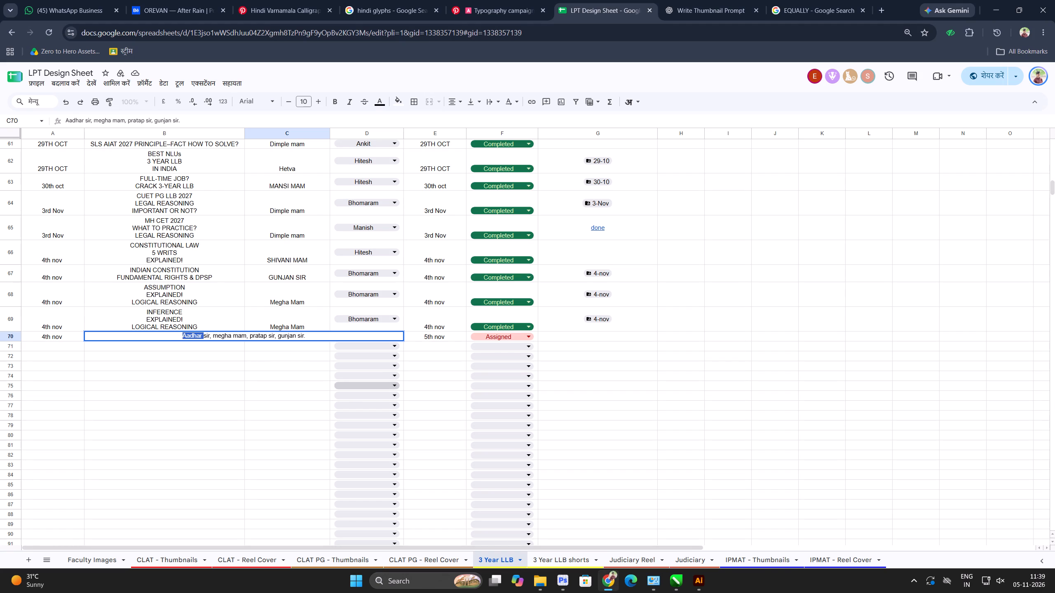
double_click(256, 336)
key(ctrl+c)
key(alt+Tab)
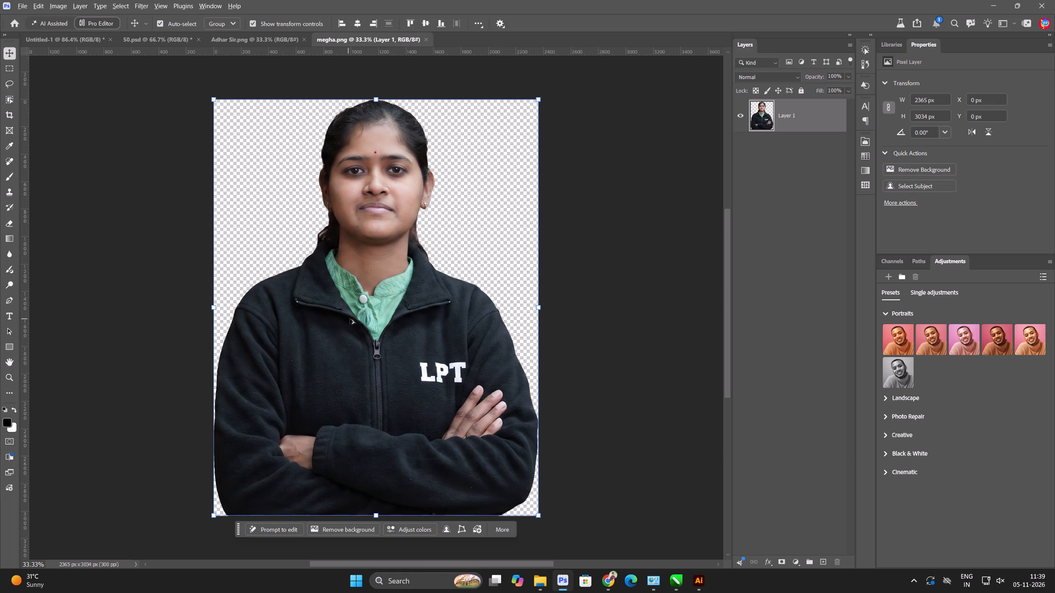
key(alt+Tab)
key(alt+Tab)
click(57, 440)
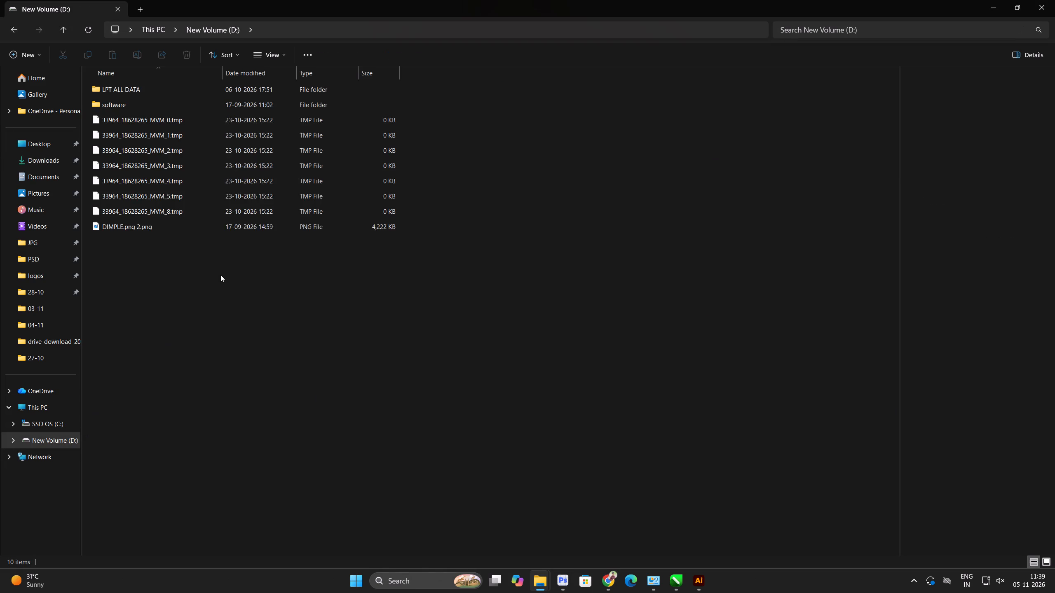
click(792, 28)
key(ctrl+v)
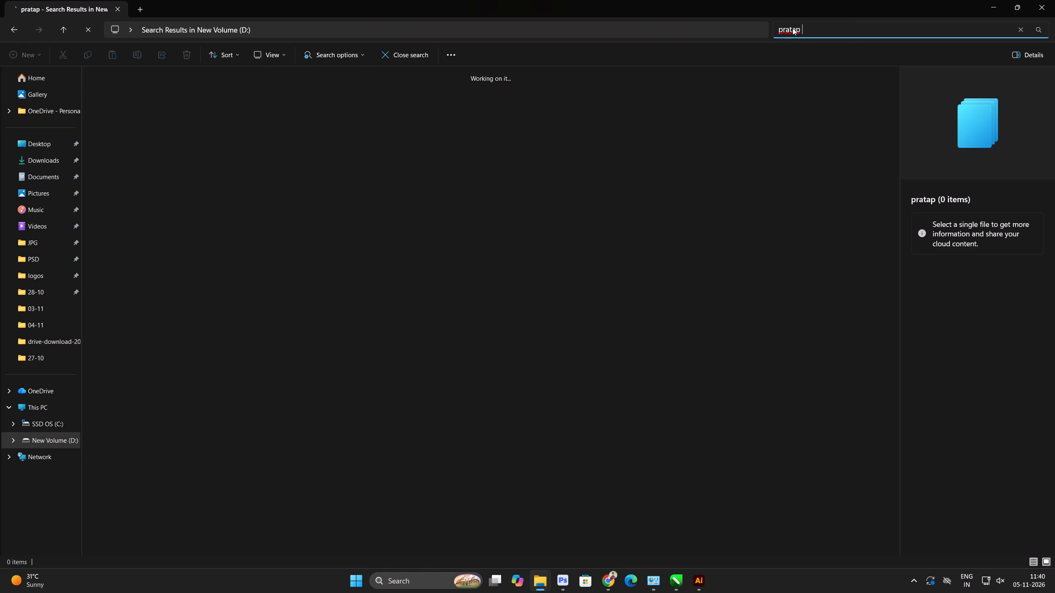
key(BackSpace)
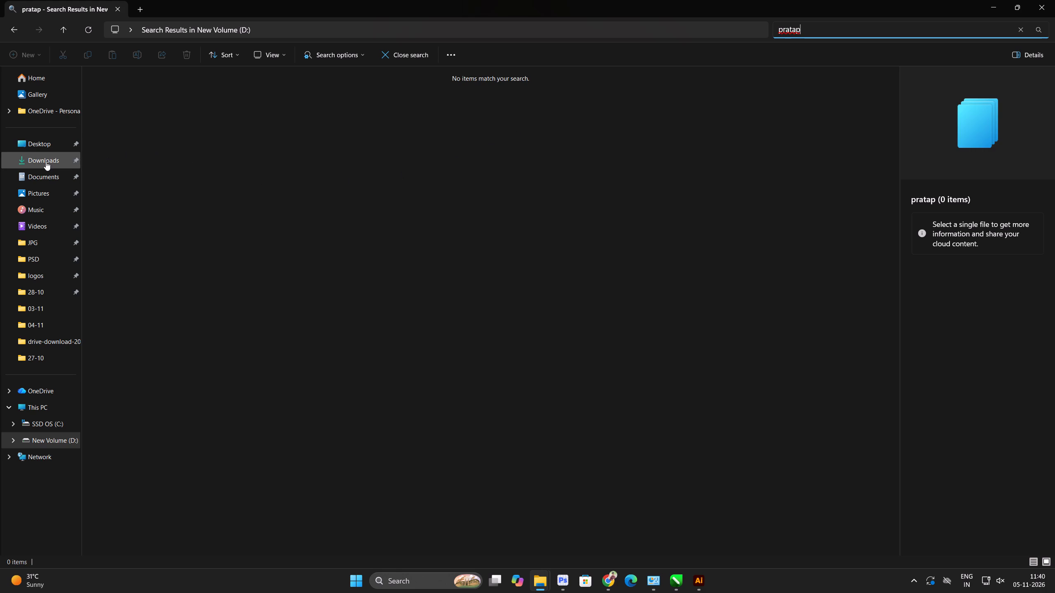
Search the Downloads folder for the copied name "pratap".
click(46, 161)
click(824, 30)
key(ctrl+v)
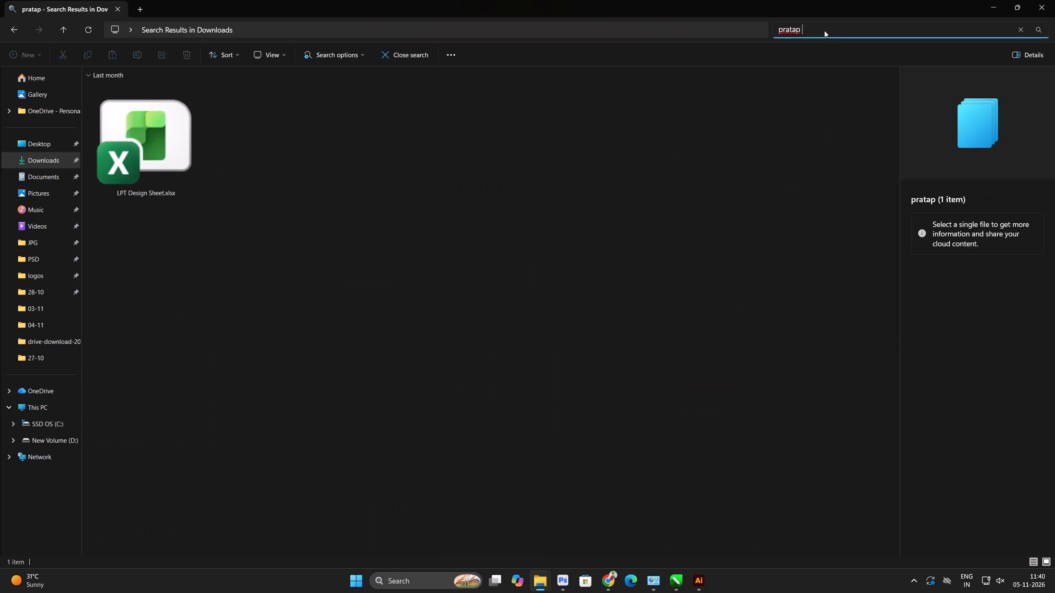
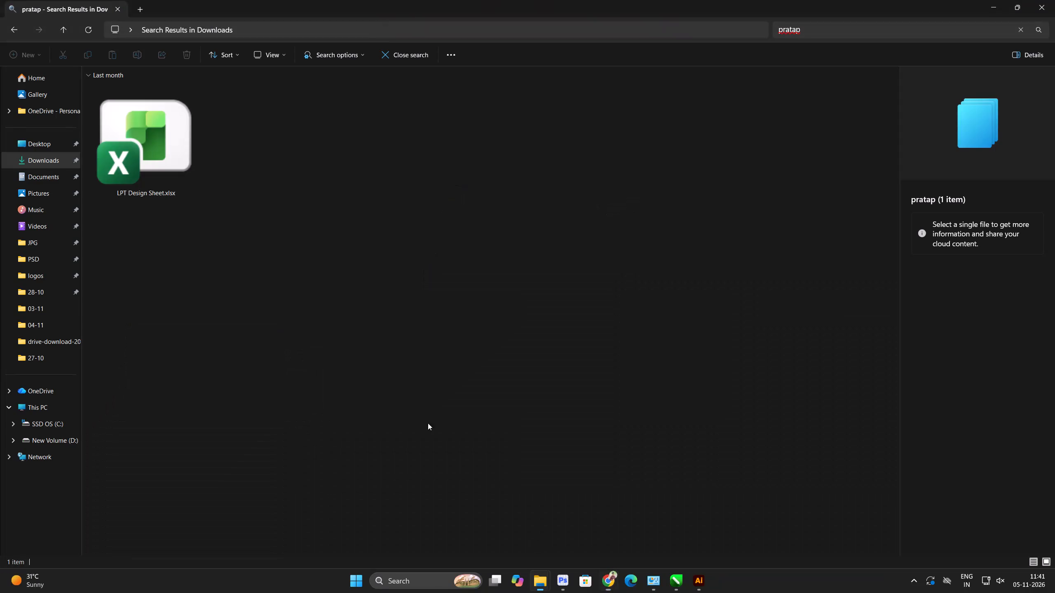
Search the Downloads folder for the copied name "gunjan".
click(46, 160)
click(785, 33)
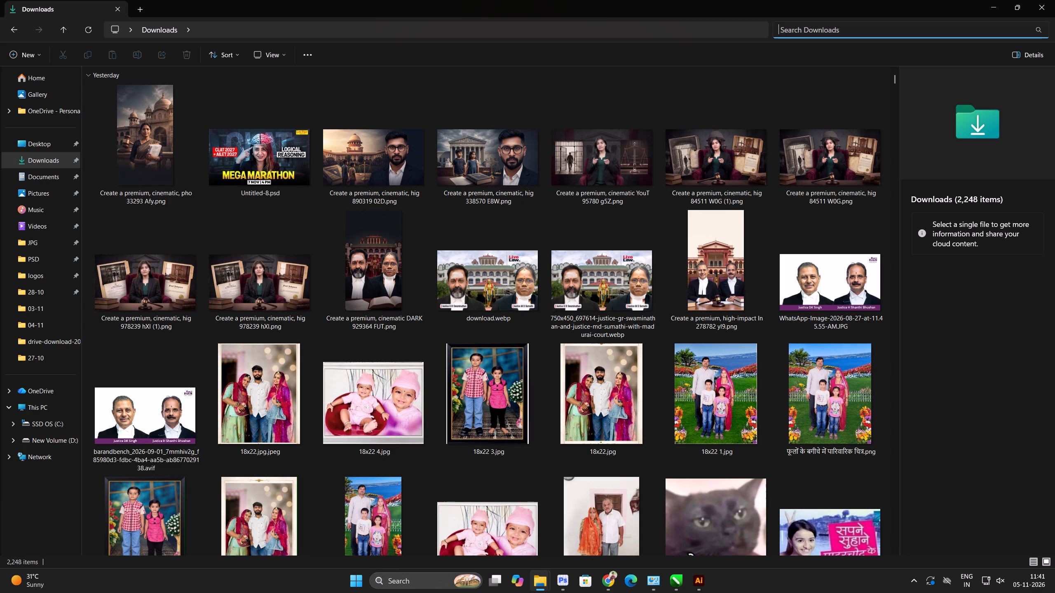
key(ctrl+v)
key(BackSpace)
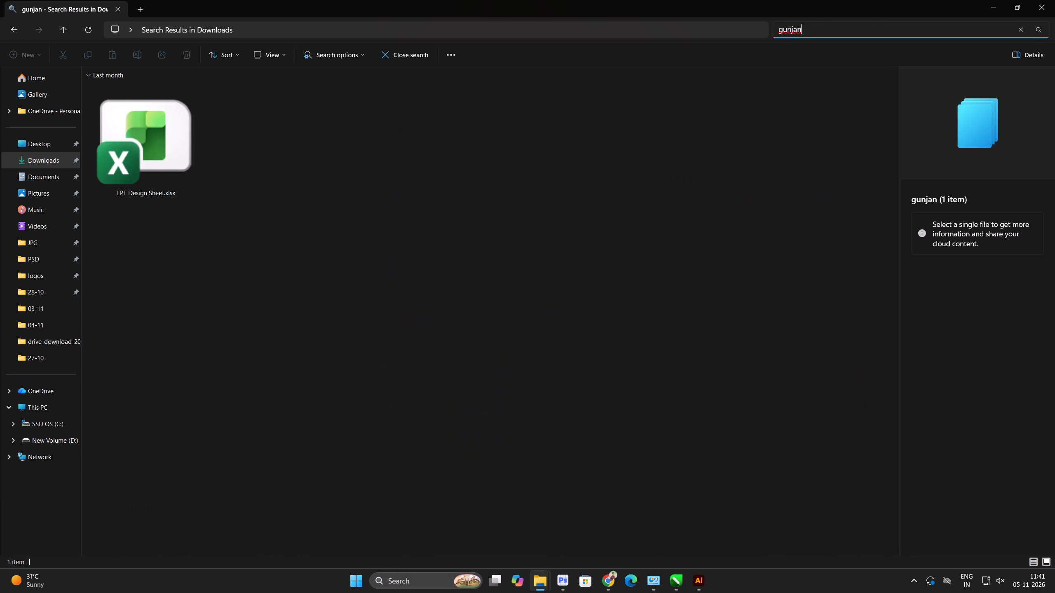
Browse the full Downloads folder from the newest files back to the October ones, looking for the missing faculty photos.
click(50, 160)
scroll(615, 275, down, 4)
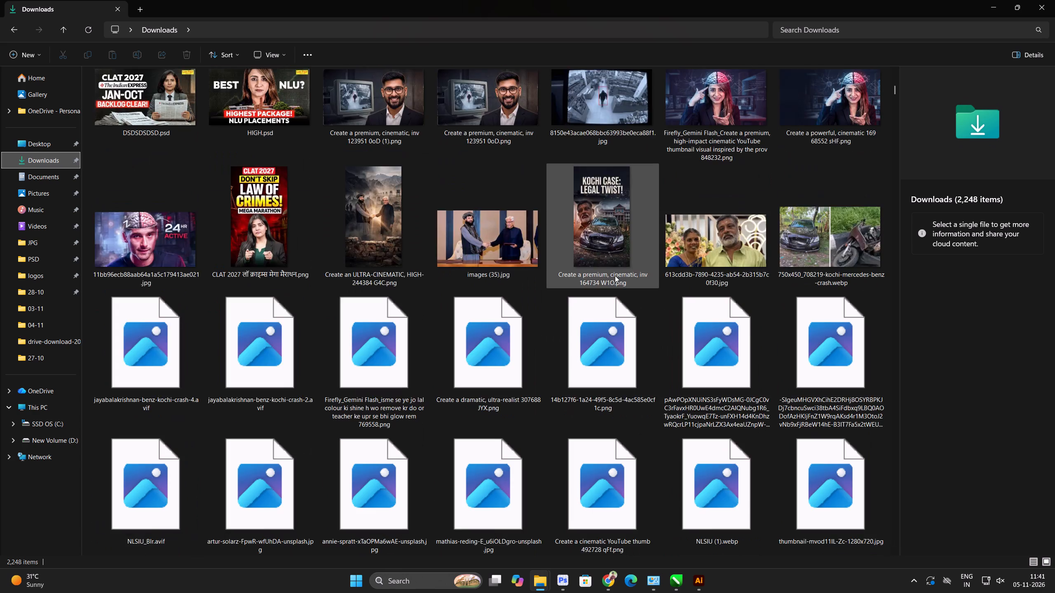
scroll(615, 275, down, 9)
scroll(617, 277, up, 2)
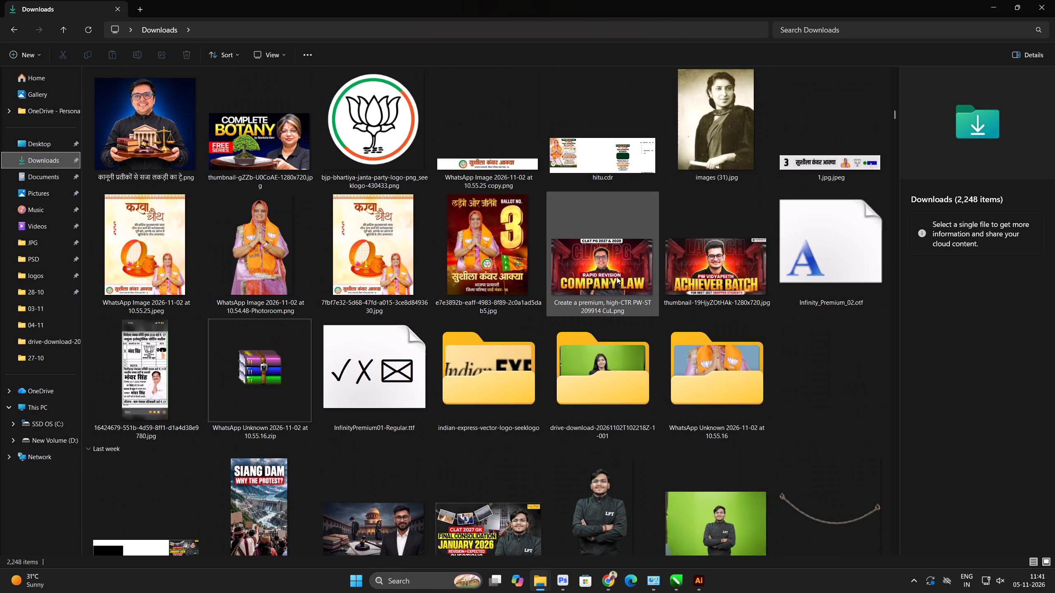
scroll(617, 277, down, 5)
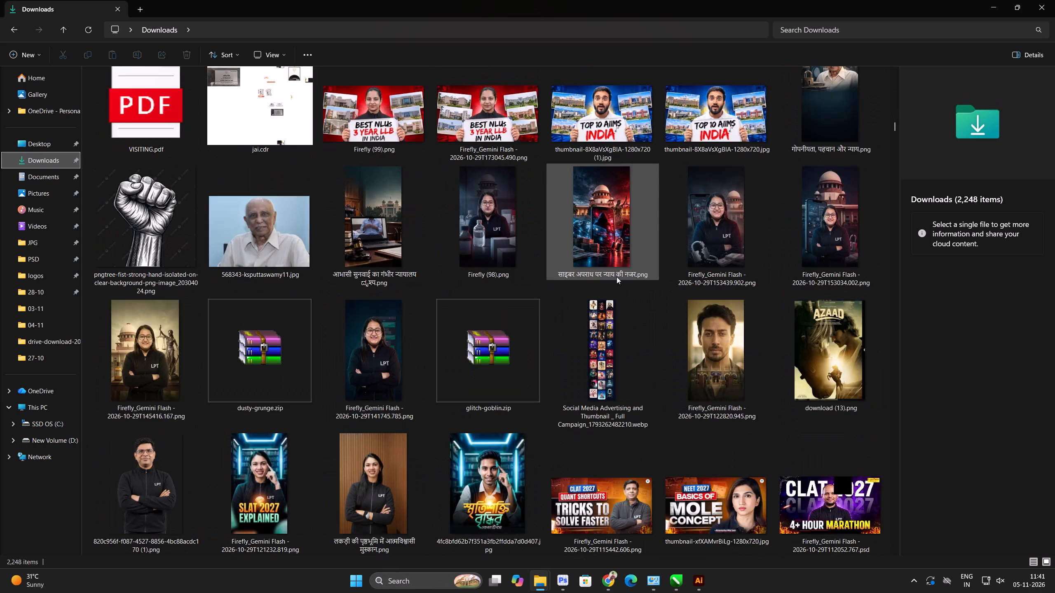
scroll(617, 277, down, 4)
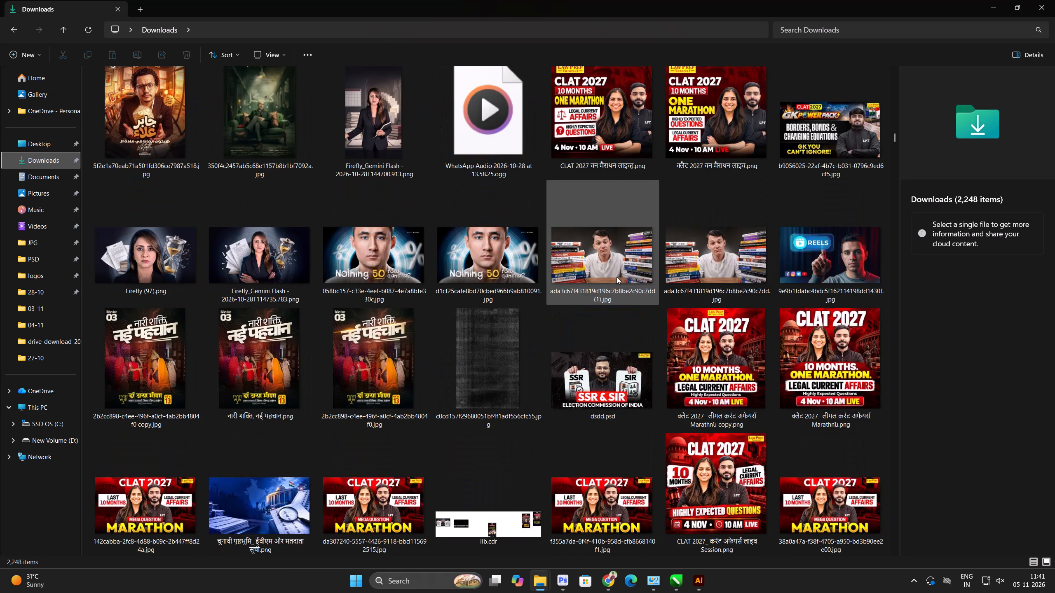
scroll(617, 277, down, 5)
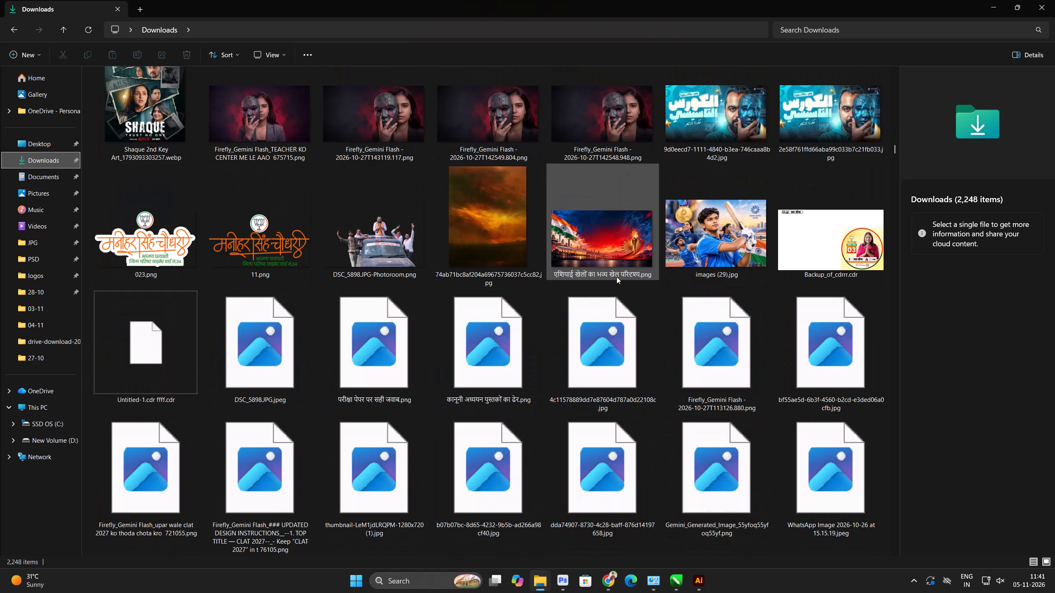
scroll(617, 277, up, 1)
scroll(617, 277, down, 4)
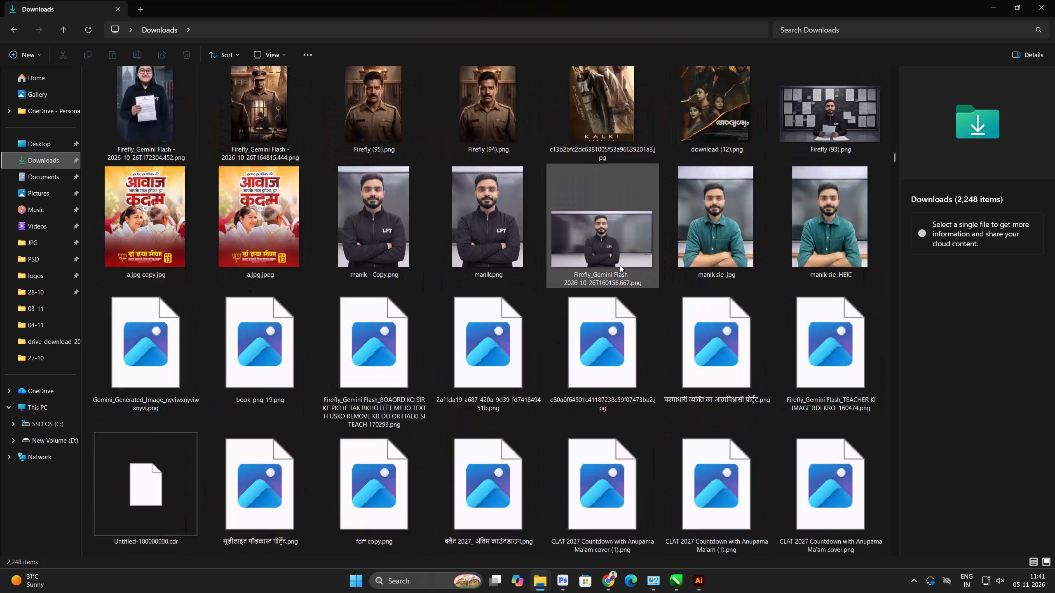
scroll(620, 265, down, 4)
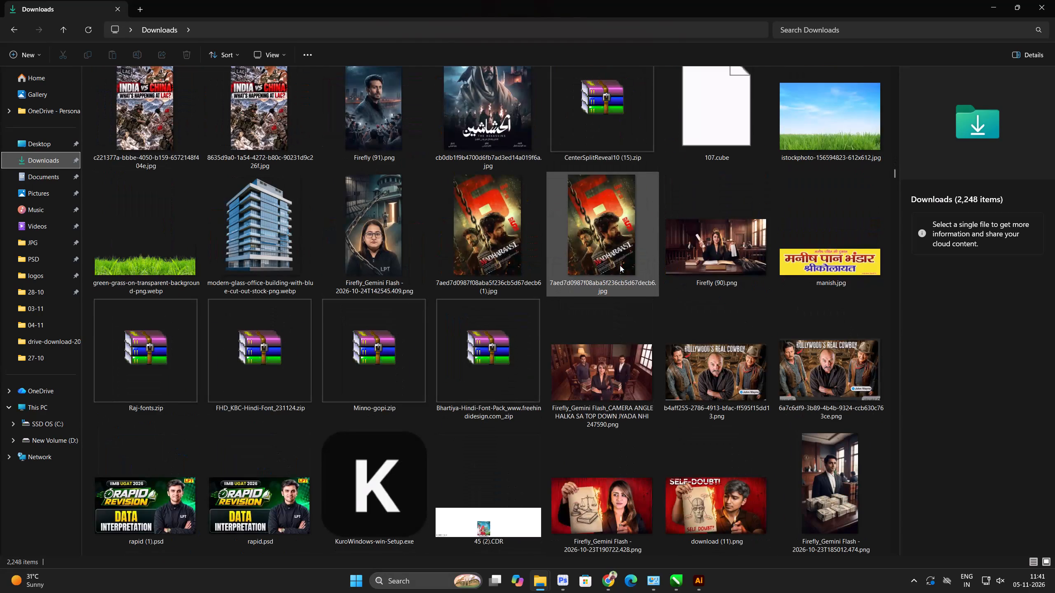
scroll(620, 265, up, 1)
scroll(620, 265, down, 2)
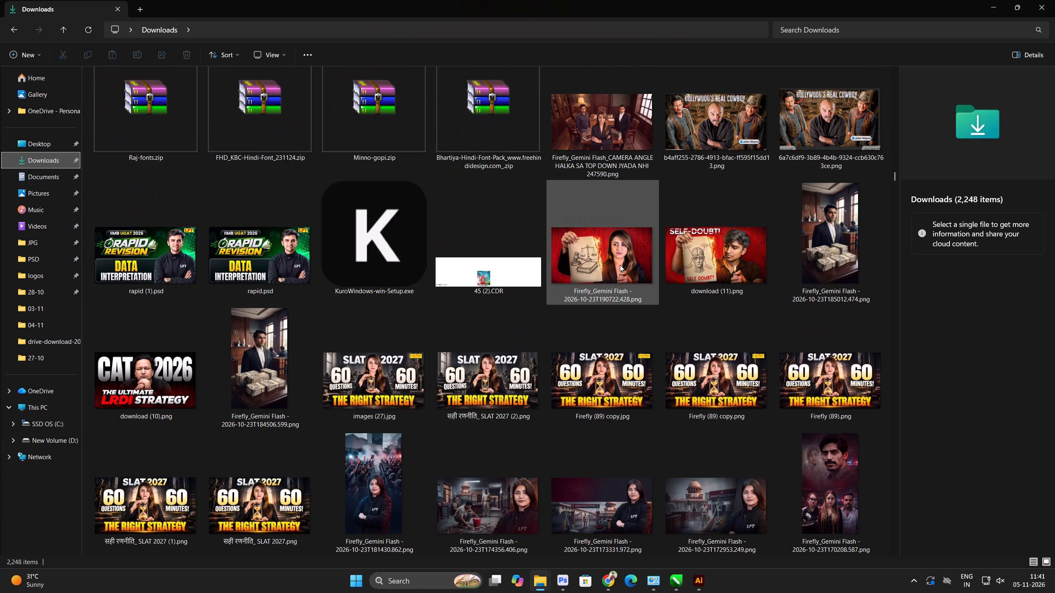
scroll(620, 265, down, 1)
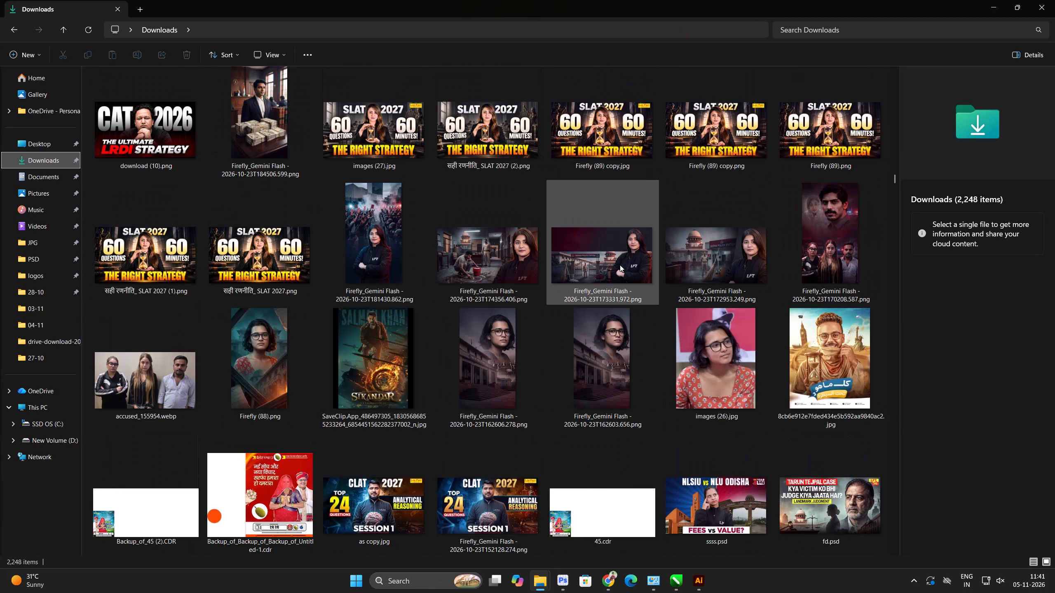
scroll(620, 265, down, 4)
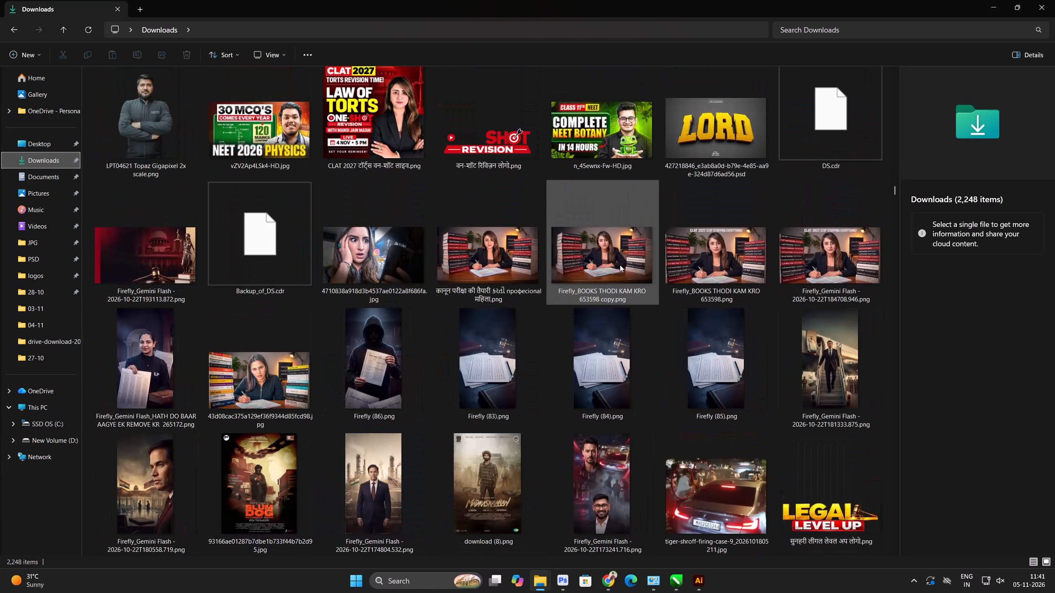
scroll(620, 265, up, 1)
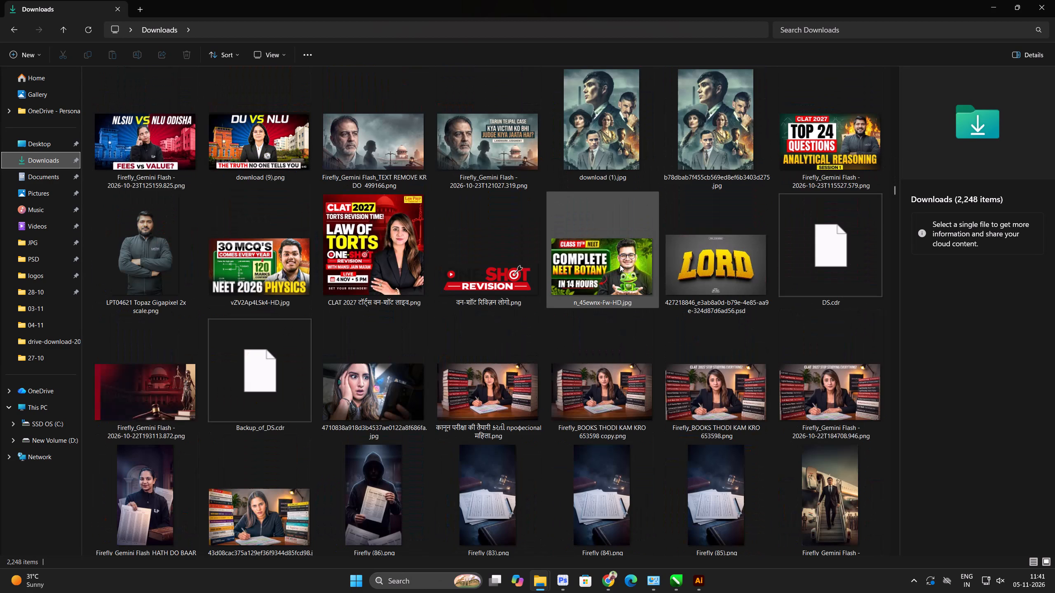
scroll(620, 265, down, 4)
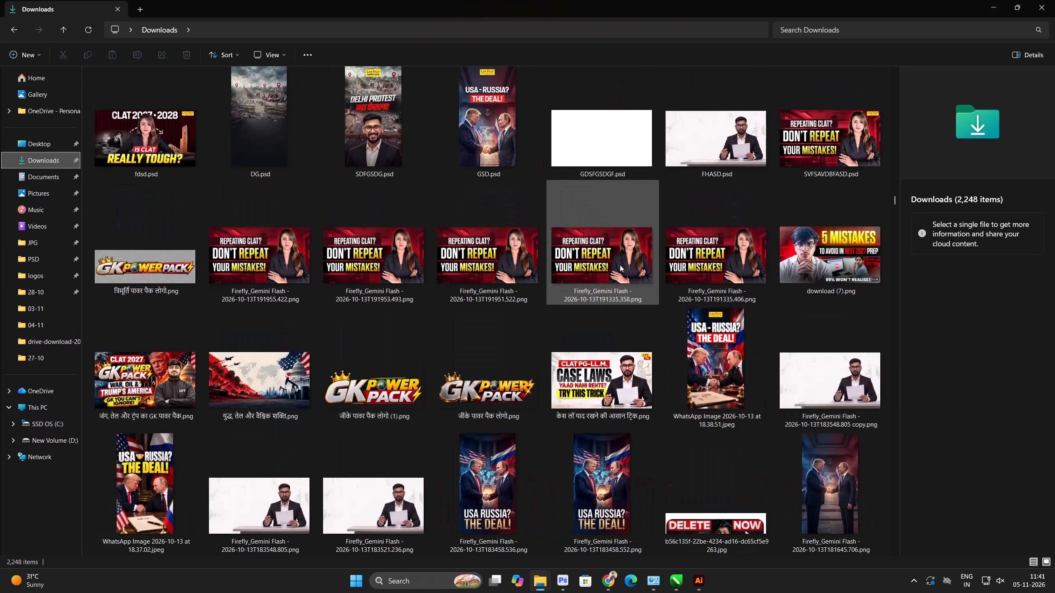
scroll(620, 265, down, 3)
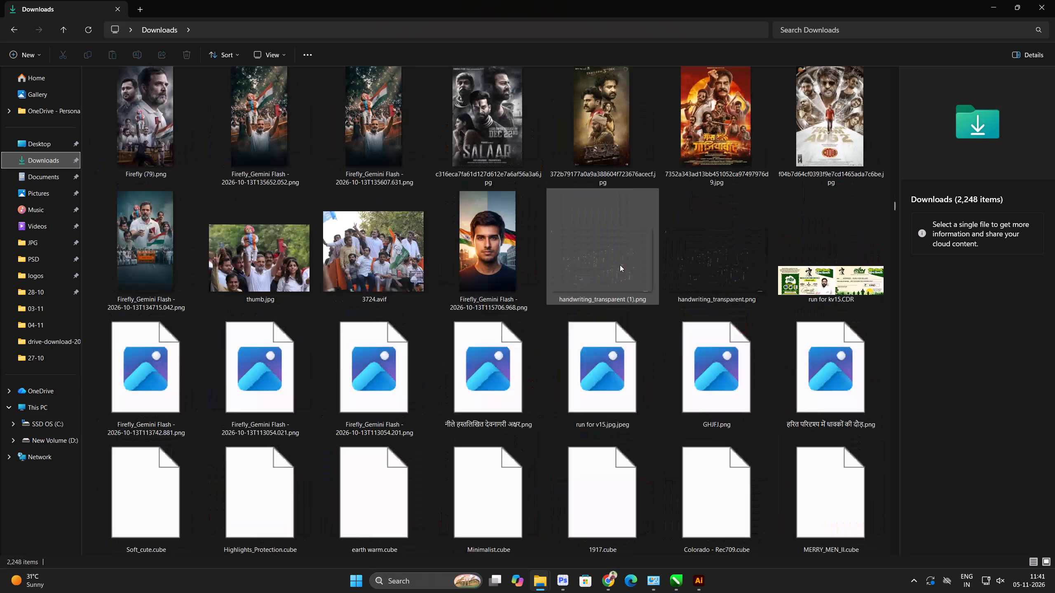
scroll(620, 265, down, 1)
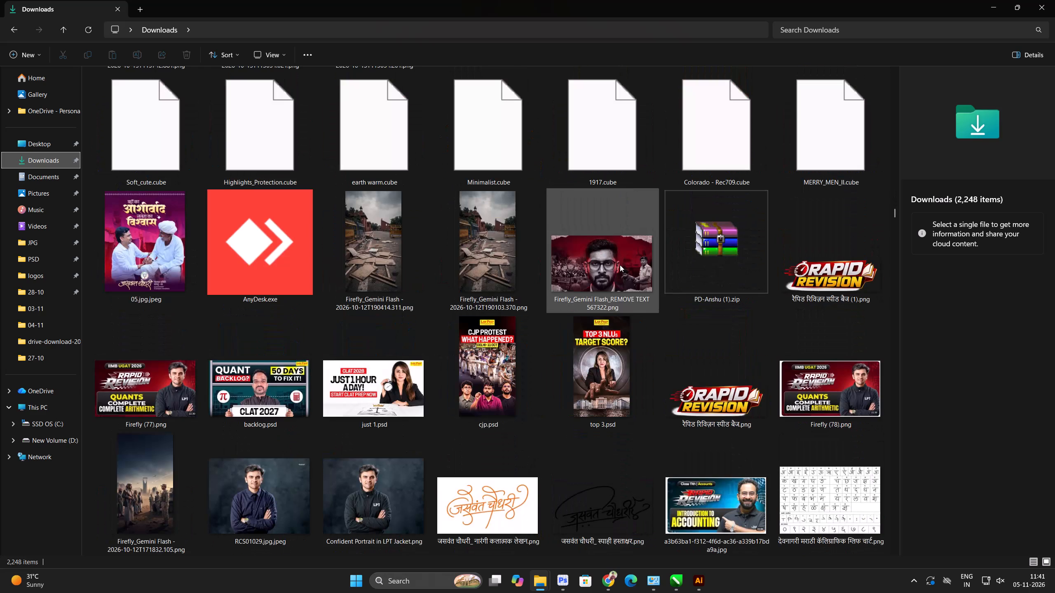
scroll(620, 265, down, 3)
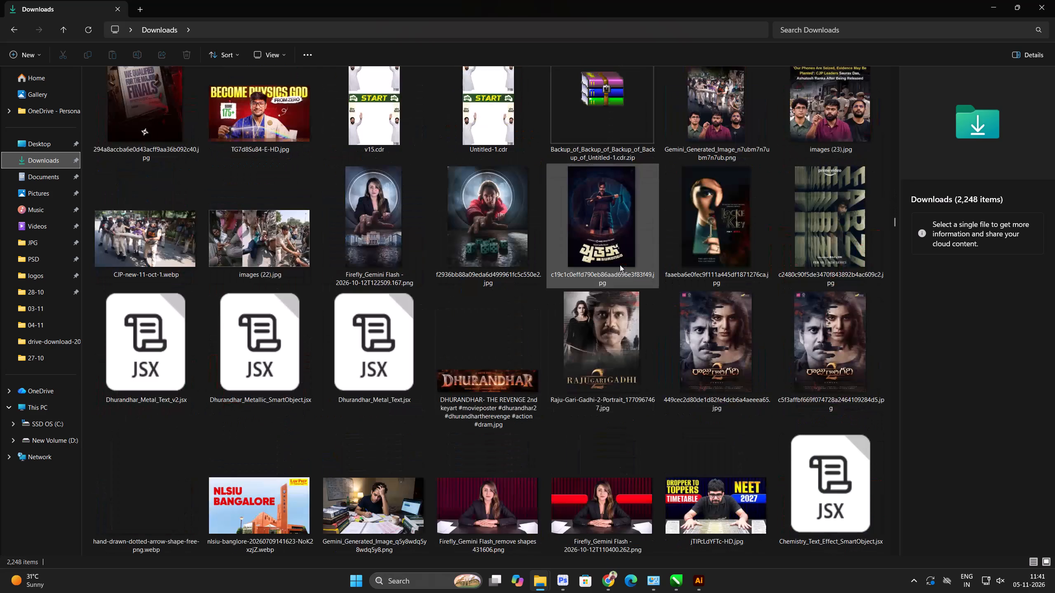
scroll(620, 265, down, 1)
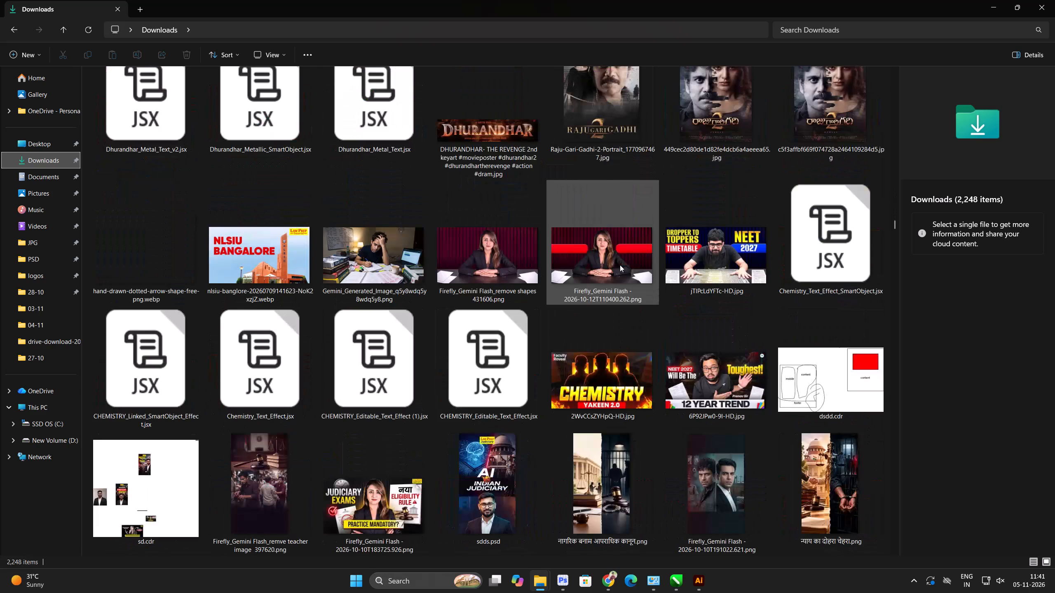
scroll(620, 265, down, 2)
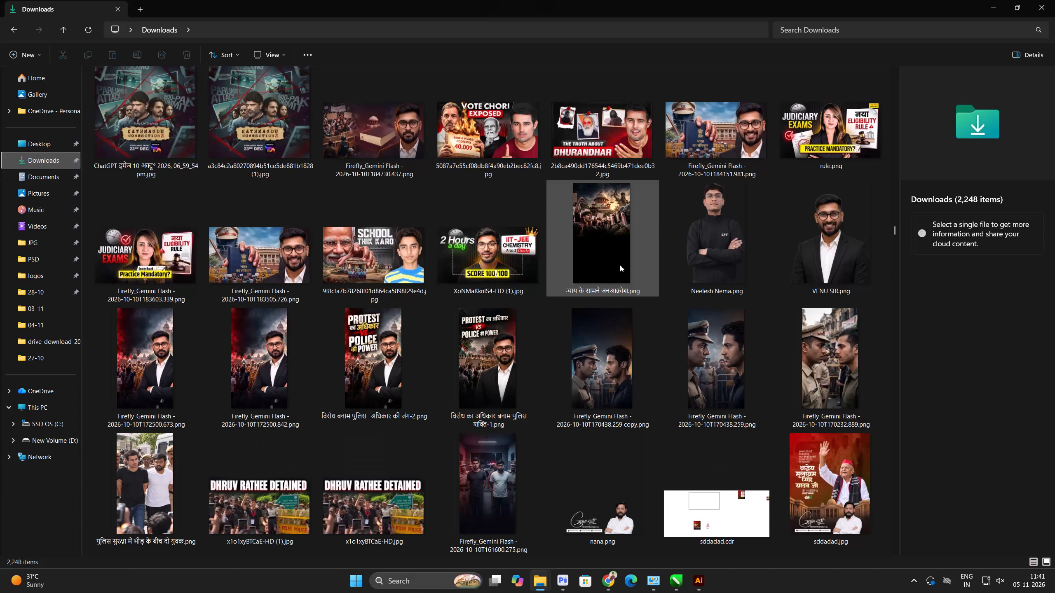
scroll(620, 265, down, 3)
Recheck the Downloads thumbnails from the older October files back up to the early November ones for the faculty photos.
scroll(620, 265, up, 19)
scroll(620, 265, up, 3)
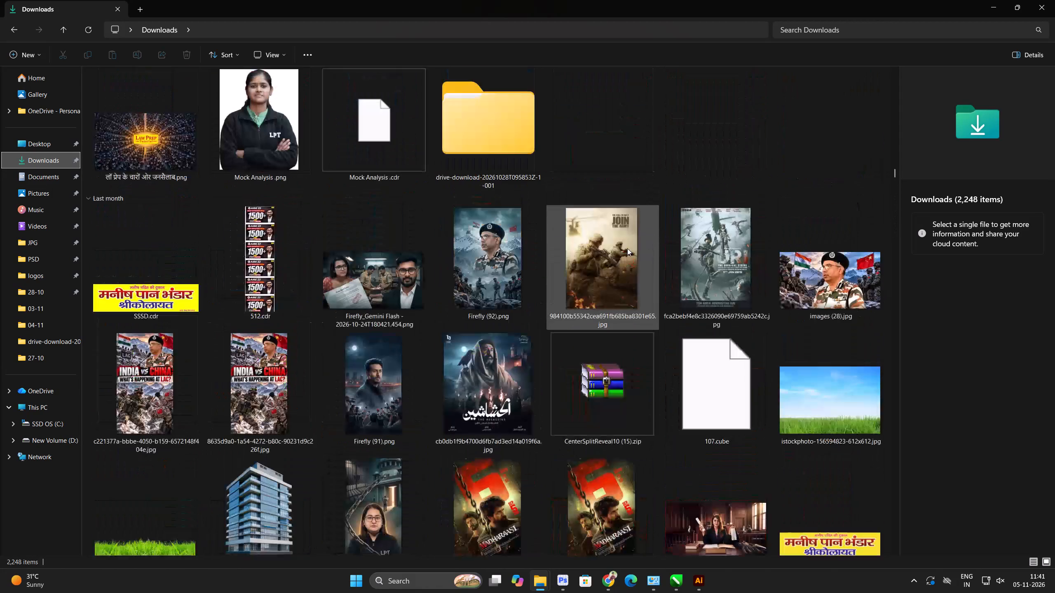
scroll(627, 248, up, 4)
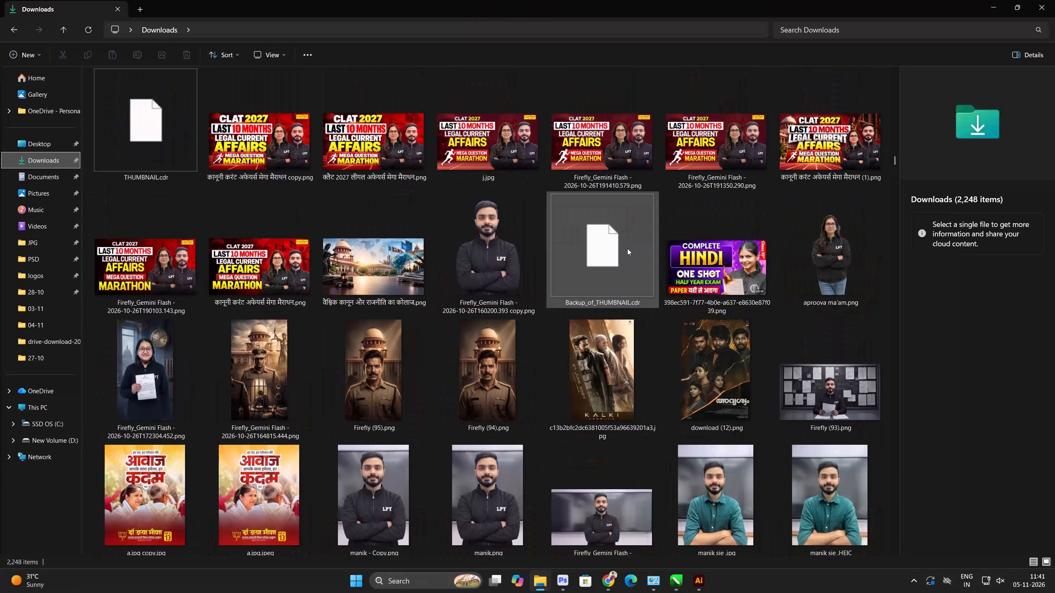
scroll(627, 248, up, 3)
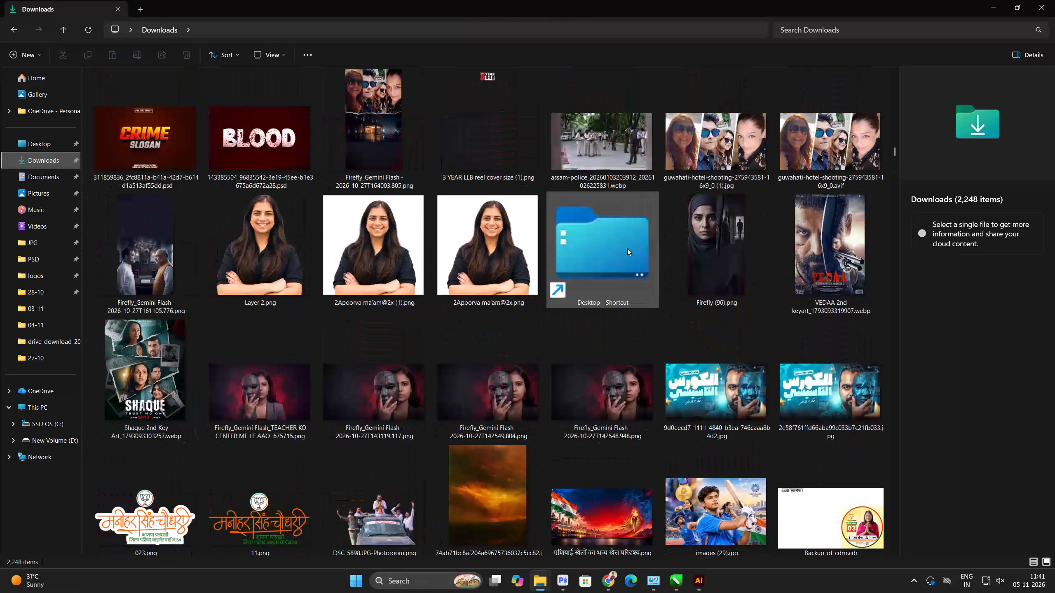
scroll(734, 251, up, 1)
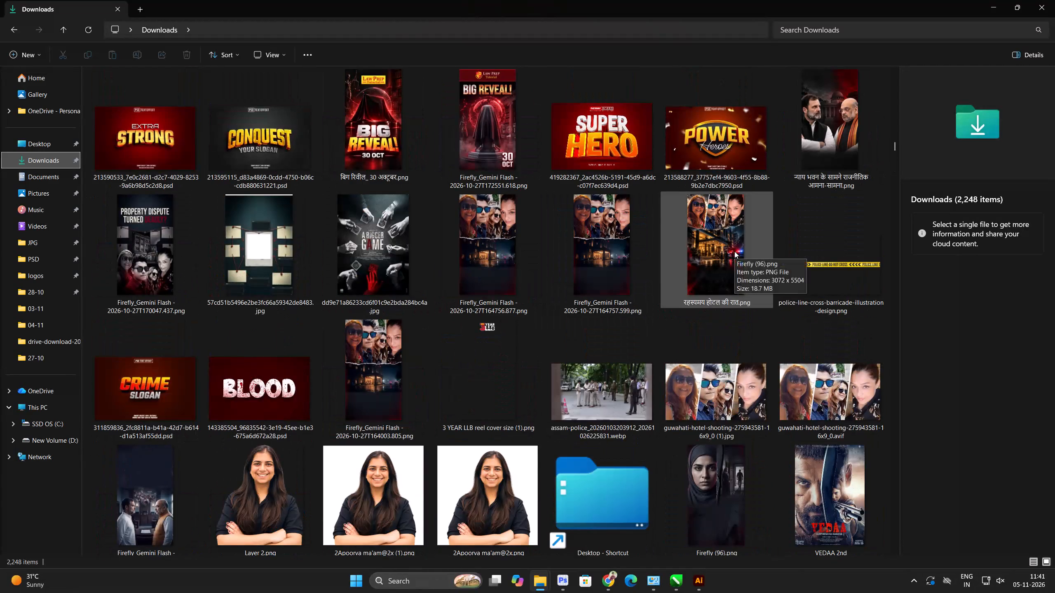
scroll(734, 251, up, 2)
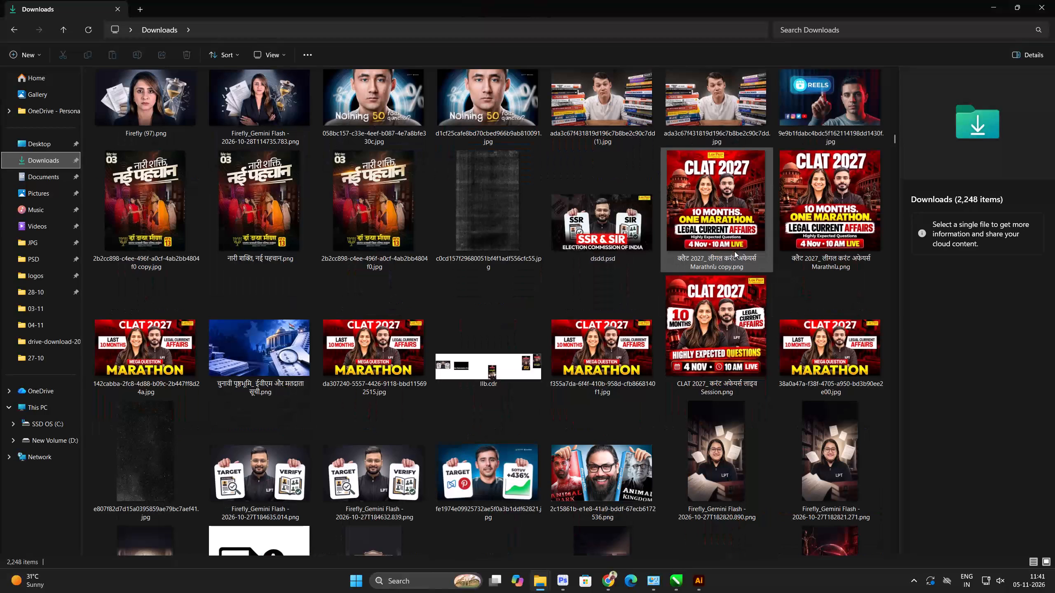
scroll(734, 251, up, 2)
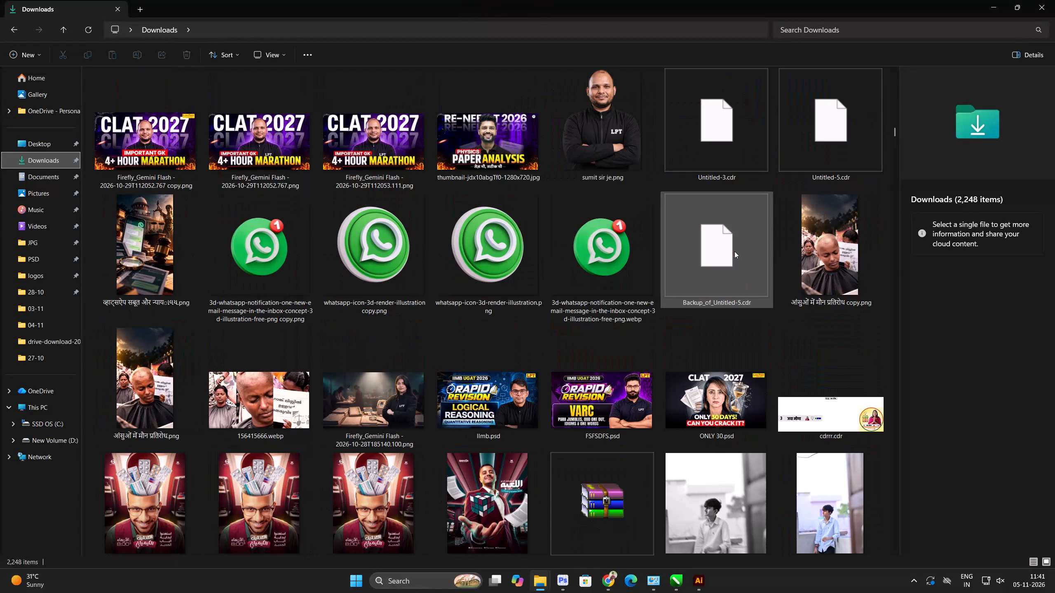
scroll(734, 251, up, 2)
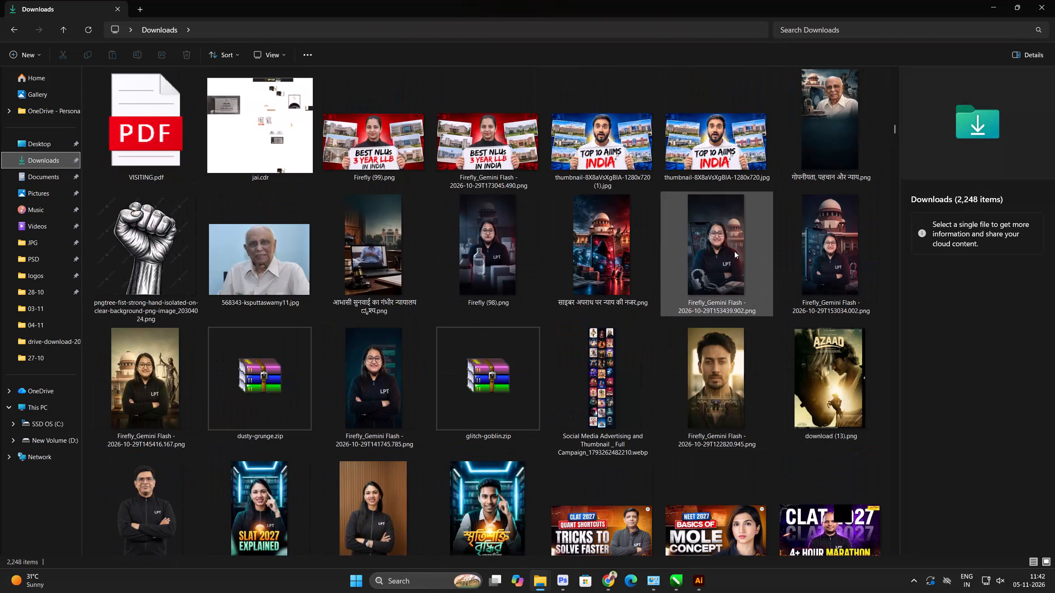
scroll(734, 251, down, 3)
scroll(734, 251, up, 1)
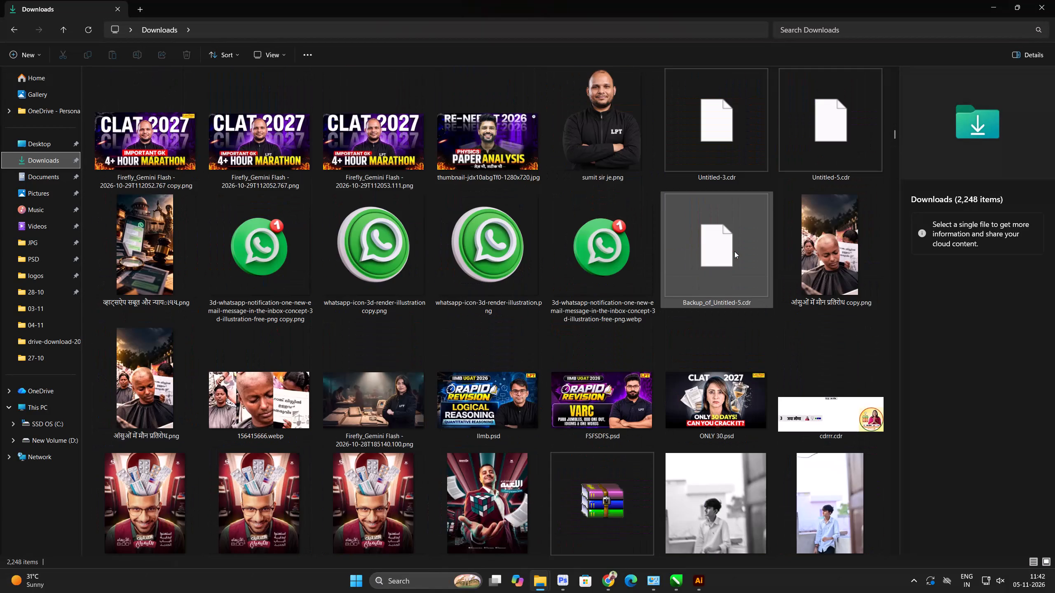
scroll(734, 251, up, 1)
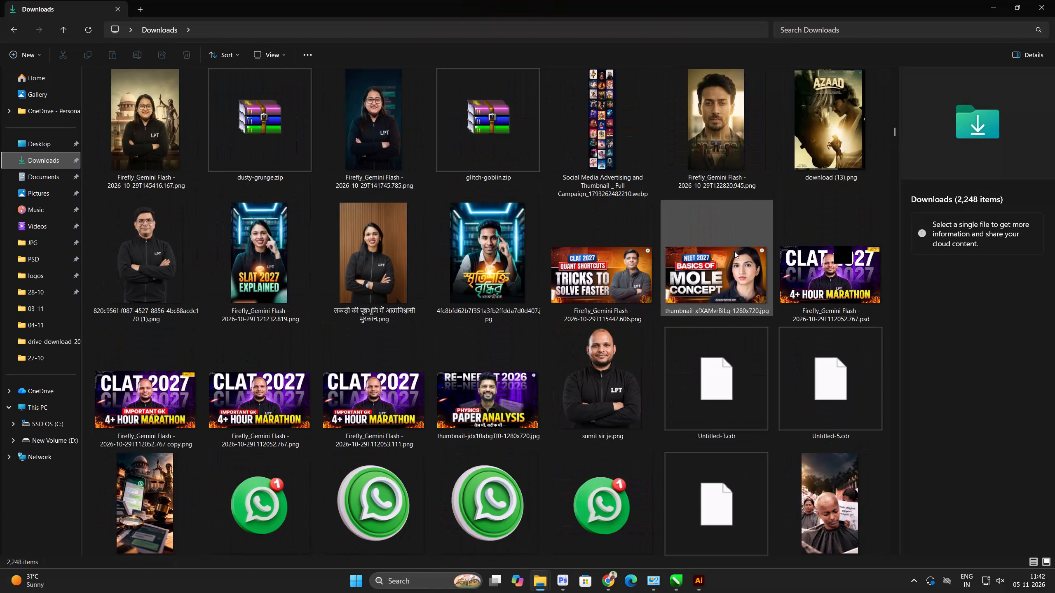
scroll(734, 251, up, 2)
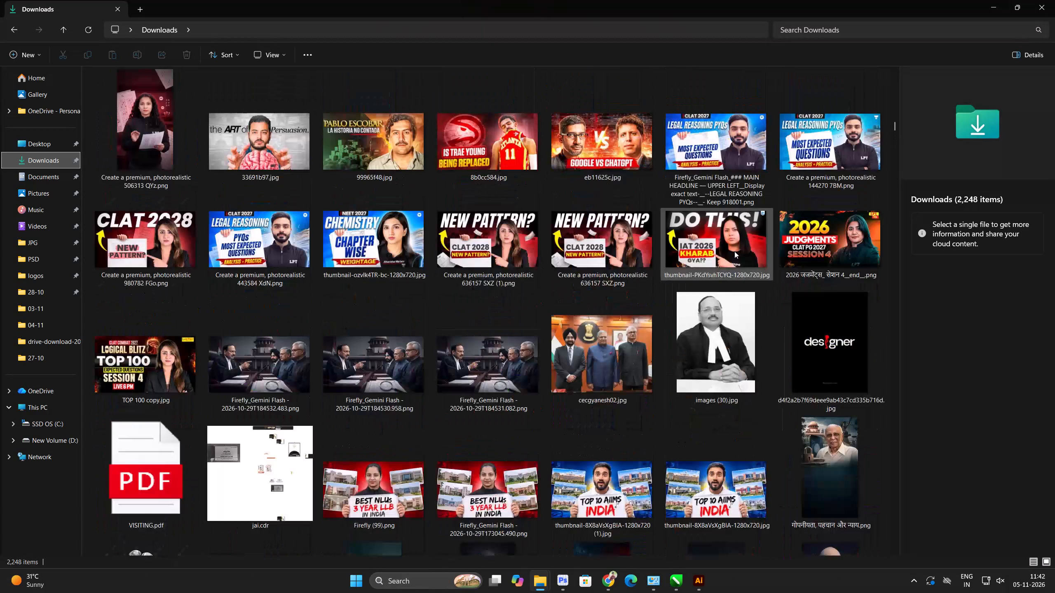
scroll(734, 251, up, 1)
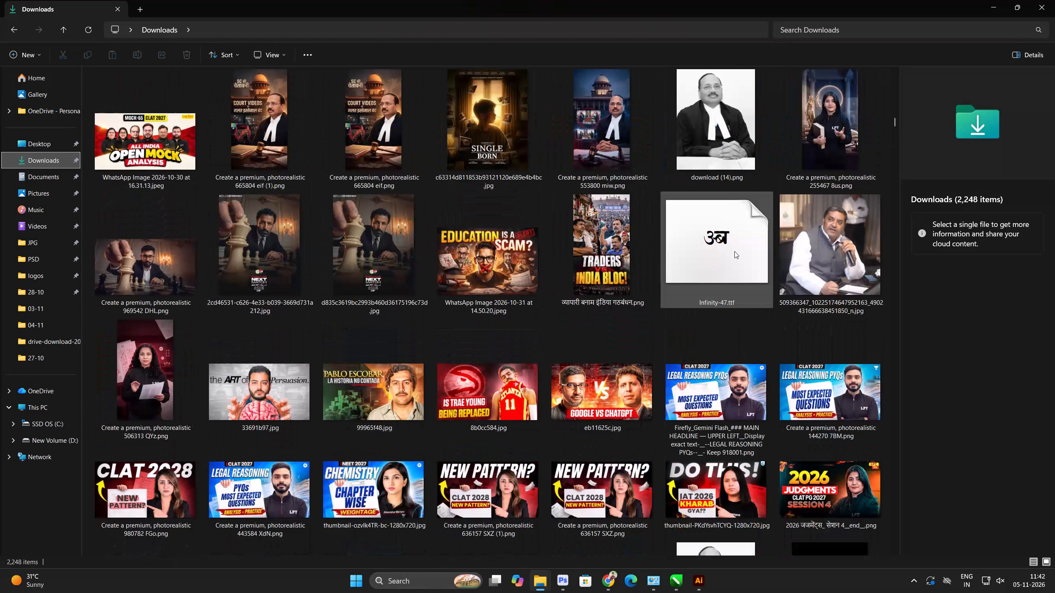
scroll(734, 251, up, 2)
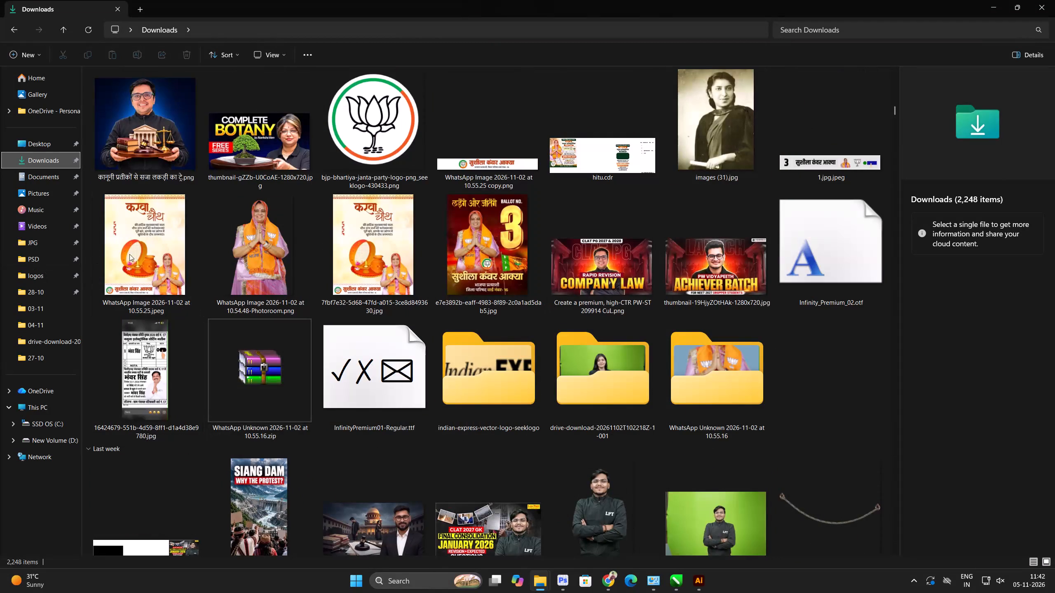
Open Backup_of_Backup_of_SFDGFDHFGH.cdr from the Documents folder in CorelDRAW 2022 (64-Bit), for this one time only.
click(47, 178)
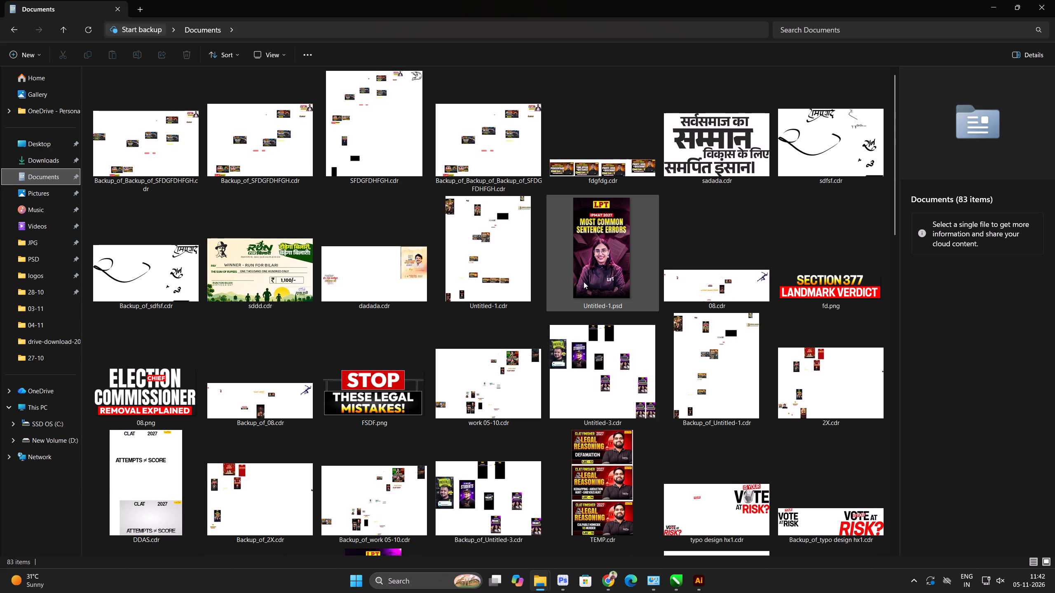
click(180, 154)
double_click(180, 154)
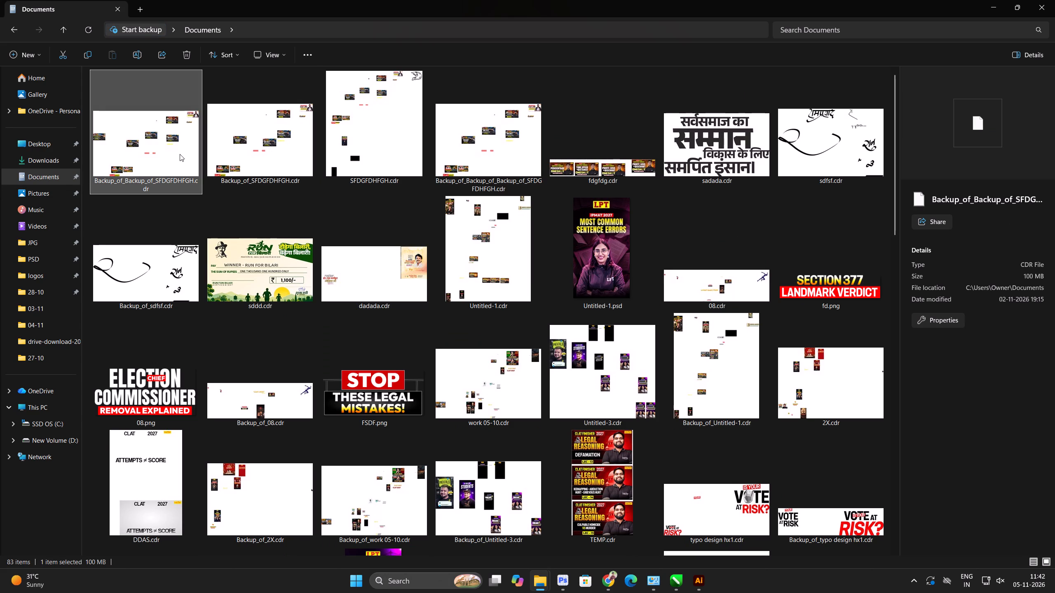
click(523, 277)
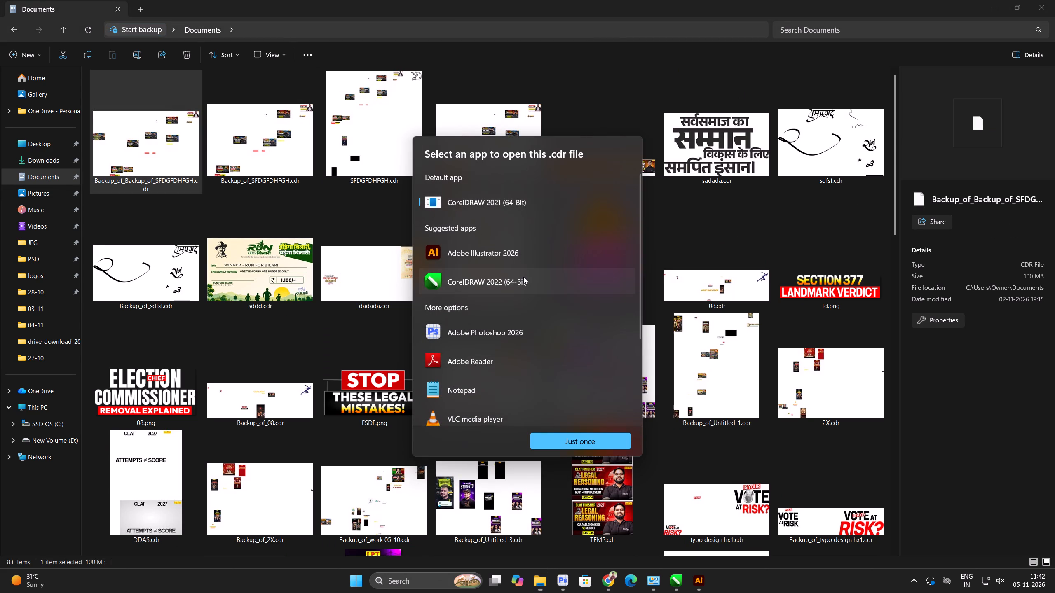
click(569, 444)
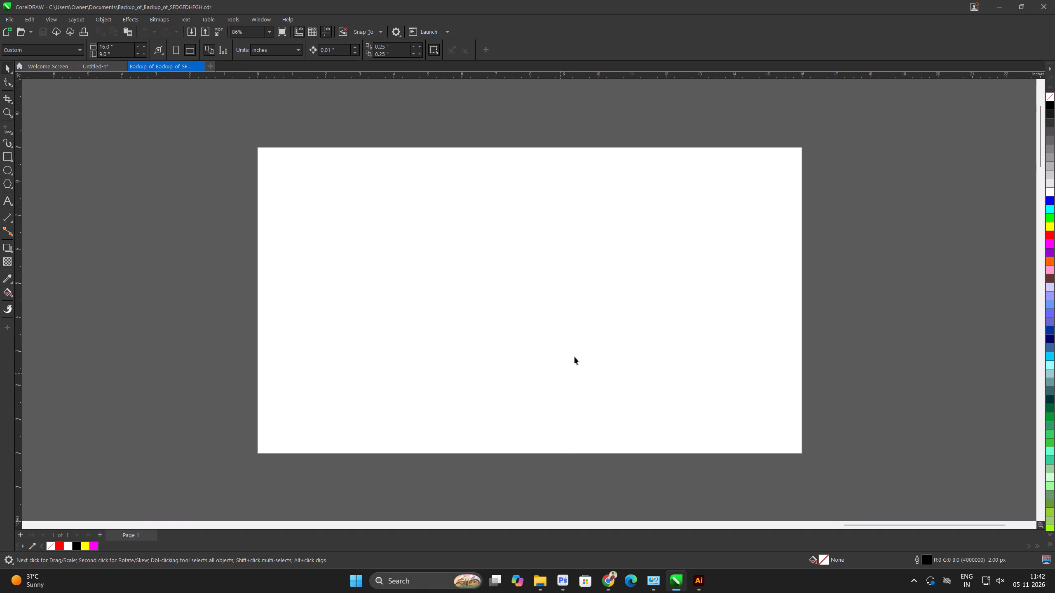
Open the PowerClip contents of the blue GK Power Pack thumbnail and move the faculty member's cut-out photo out beside the design.
scroll(569, 362, down, 15)
scroll(537, 323, down, 7)
scroll(407, 425, up, 16)
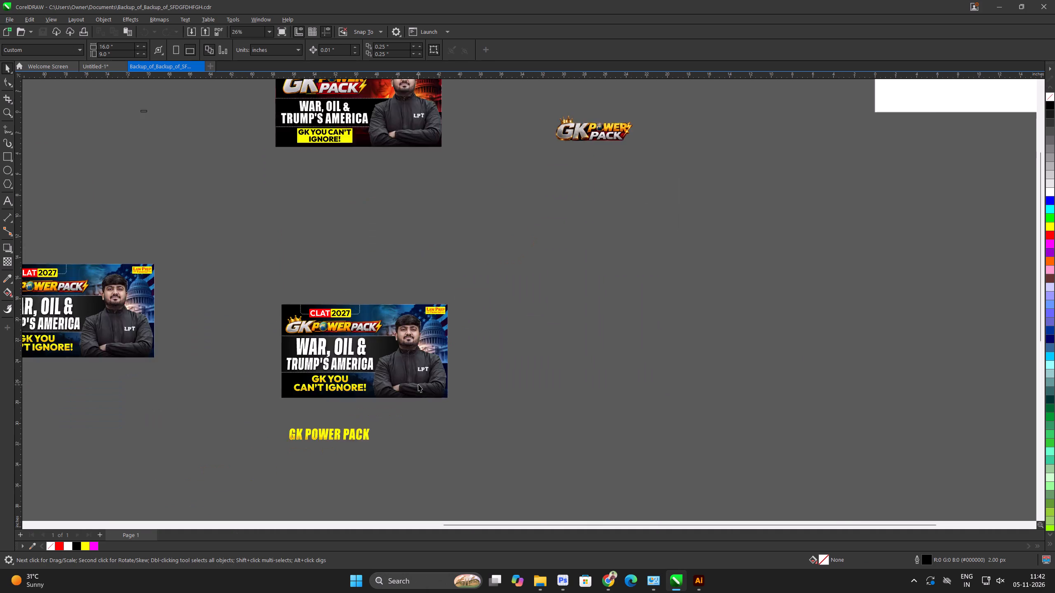
scroll(418, 384, up, 2)
double_click(448, 362)
drag(425, 376, 747, 348)
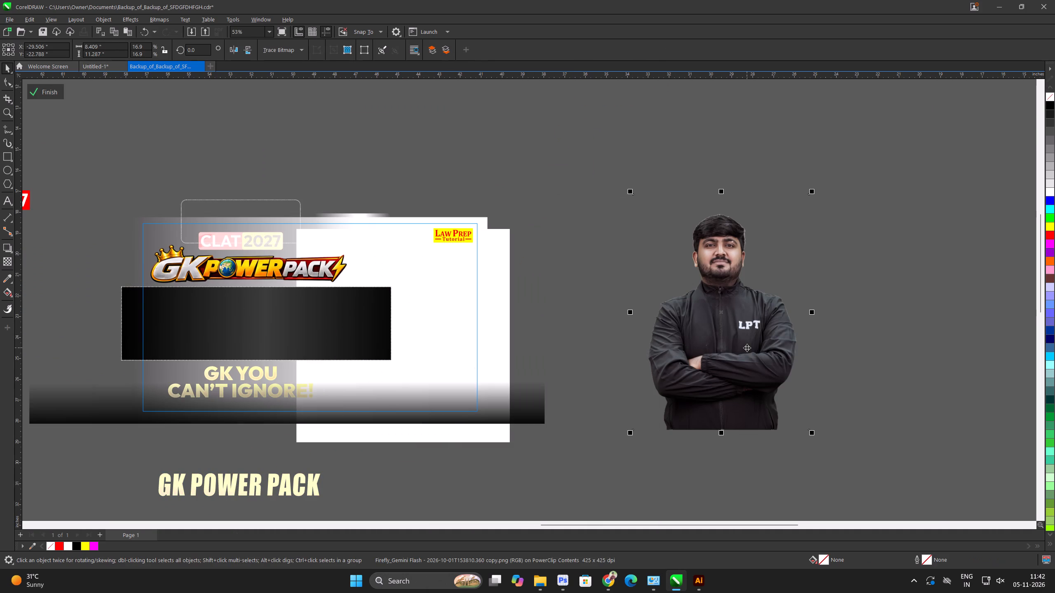
right_click(747, 347)
click(937, 376)
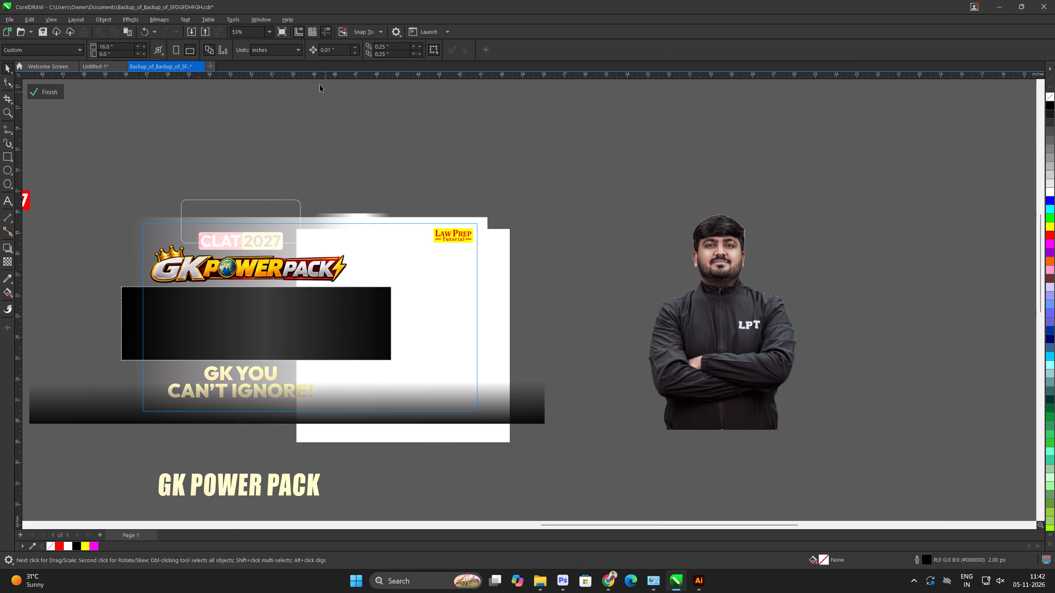
Show the document's Objects docker and copy the full image file name of the moved faculty cut-out photo.
click(261, 21)
click(290, 146)
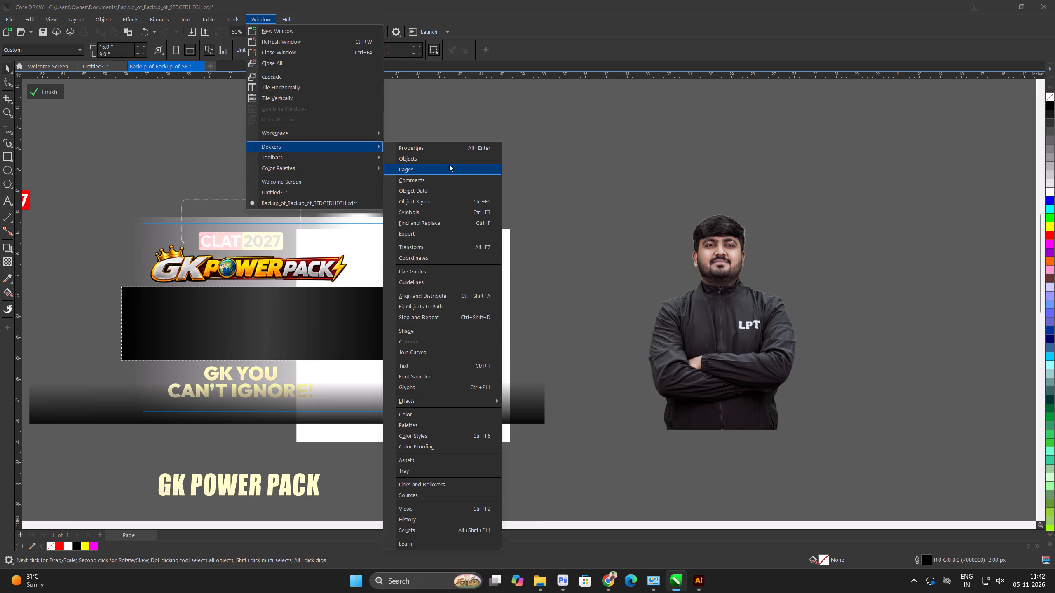
click(449, 160)
click(669, 328)
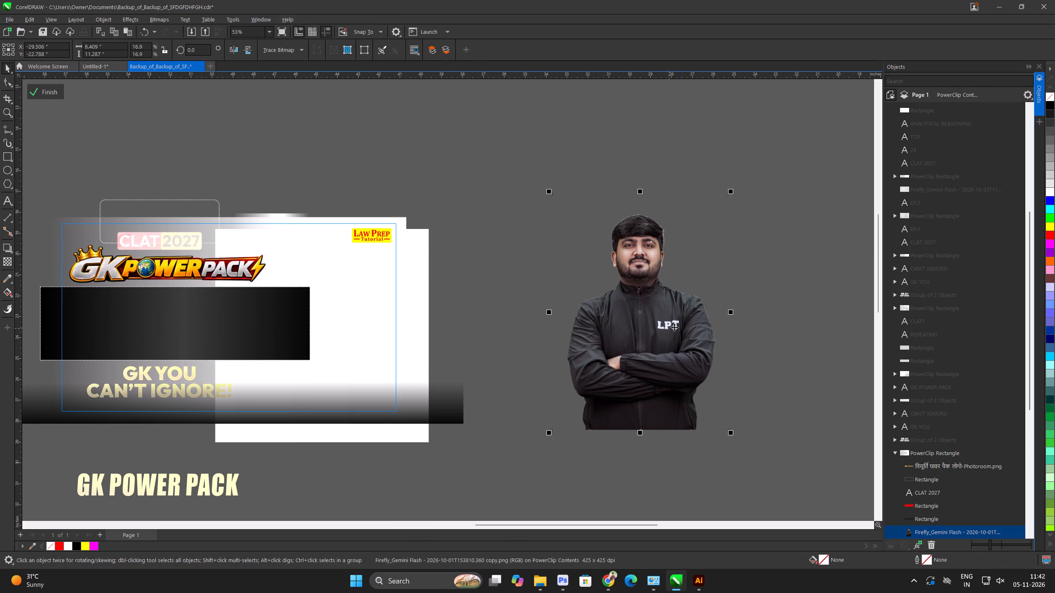
scroll(999, 476, down, 2)
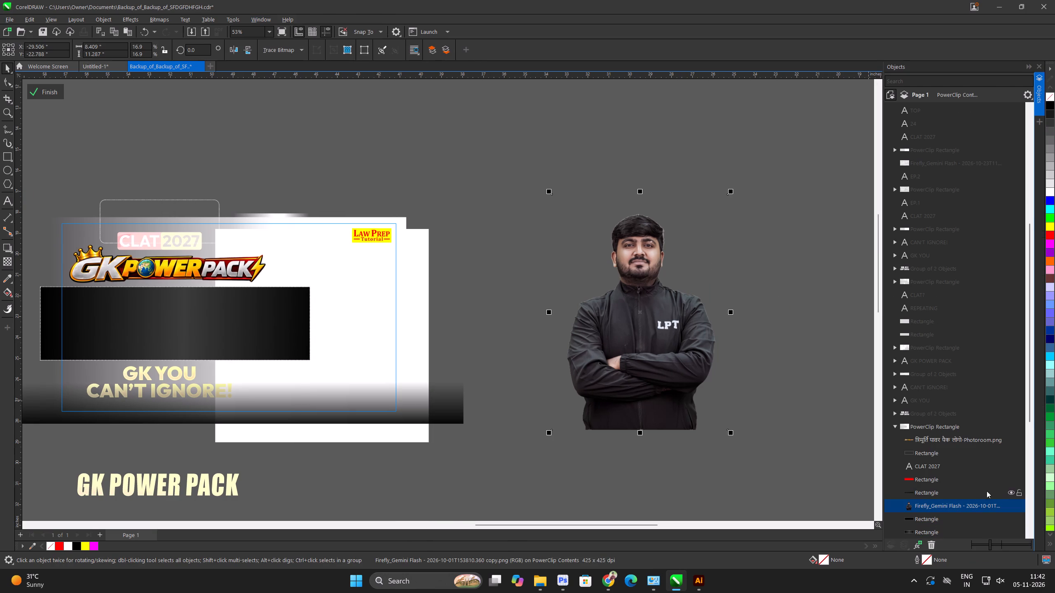
click(984, 507)
double_click(987, 506)
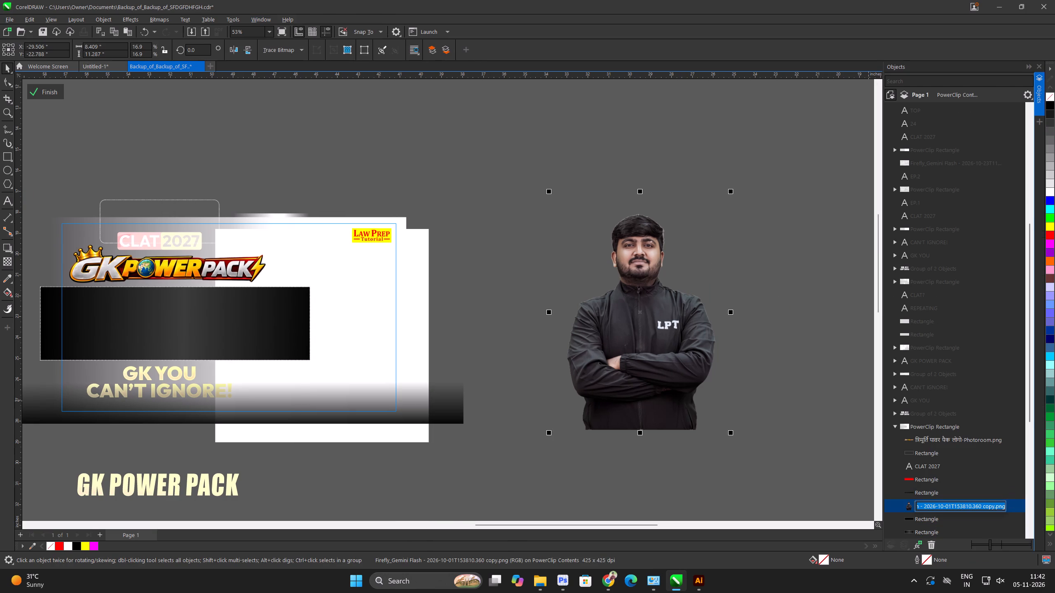
key(ctrl+c)
Switch back to Photoshop, where the faculty photo documents are open.
key(alt+Tab)
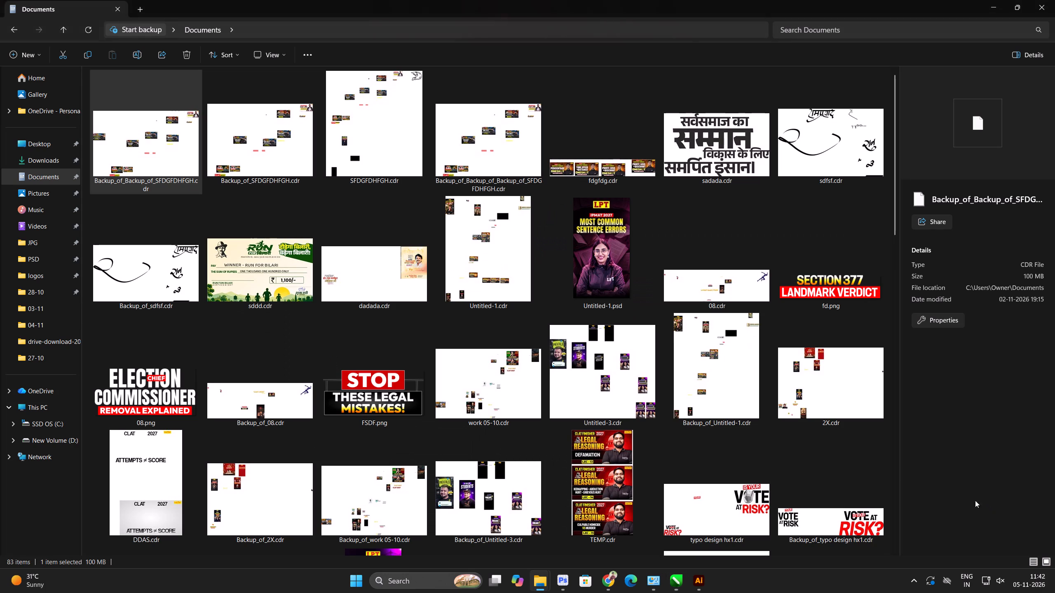
click(563, 579)
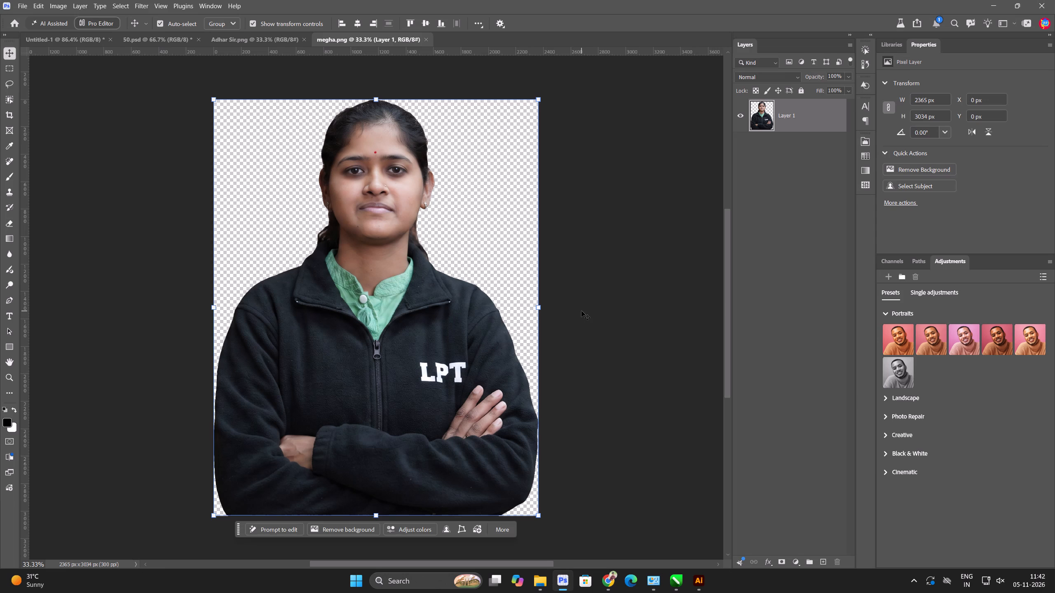
Open the faculty cut-out photo Firefly_Gemini Flash - 2026-10-01T153810.360 copy.png as a document, fitted to the window.
key(ctrl+o)
key(ctrl+v)
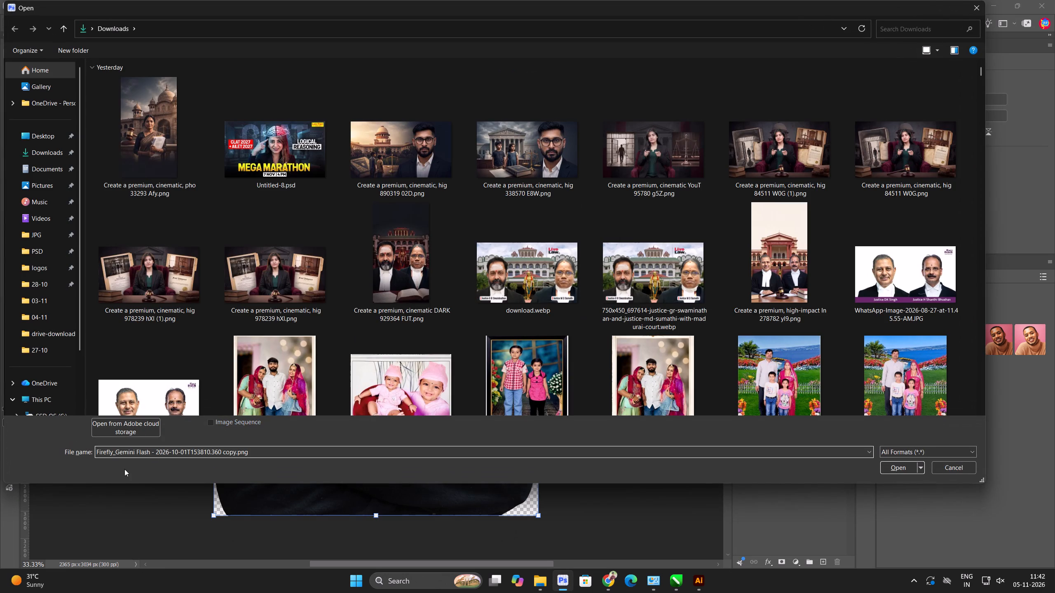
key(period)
key(Return)
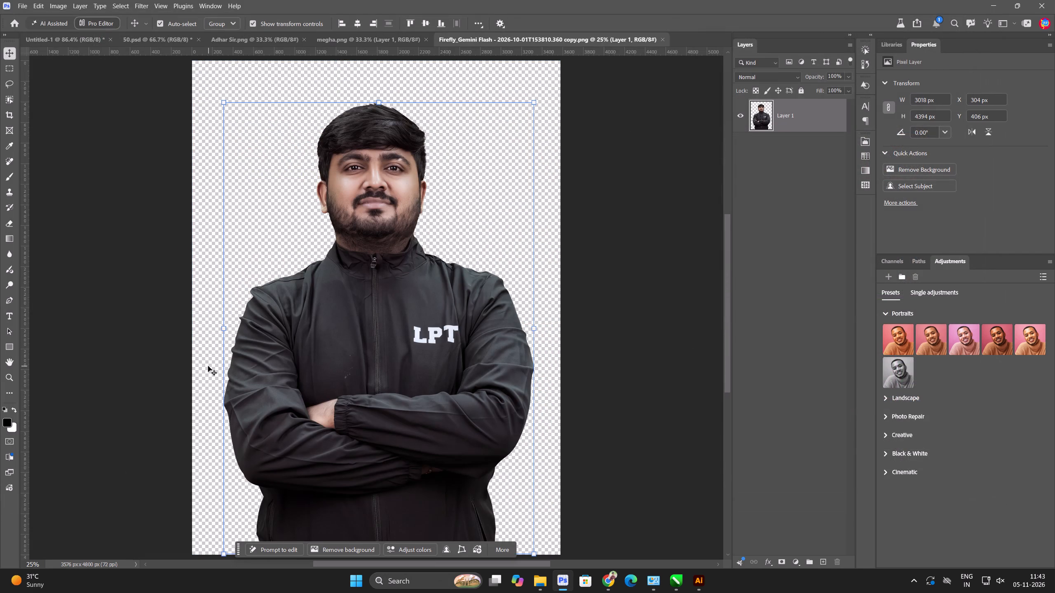
scroll(289, 323, down, 8)
click(457, 196)
key(ctrl+0)
Switch to the LPT Design Sheet in Chrome and highlight the name "pratap" in the row 70 faculty list.
key(alt+space)
key(alt+Tab)
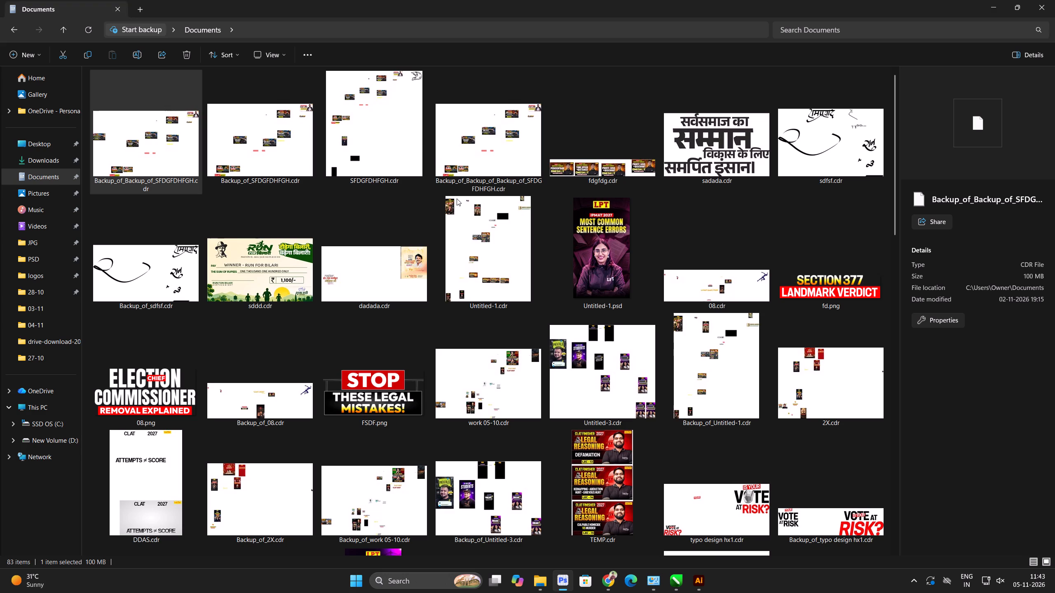
click(597, 584)
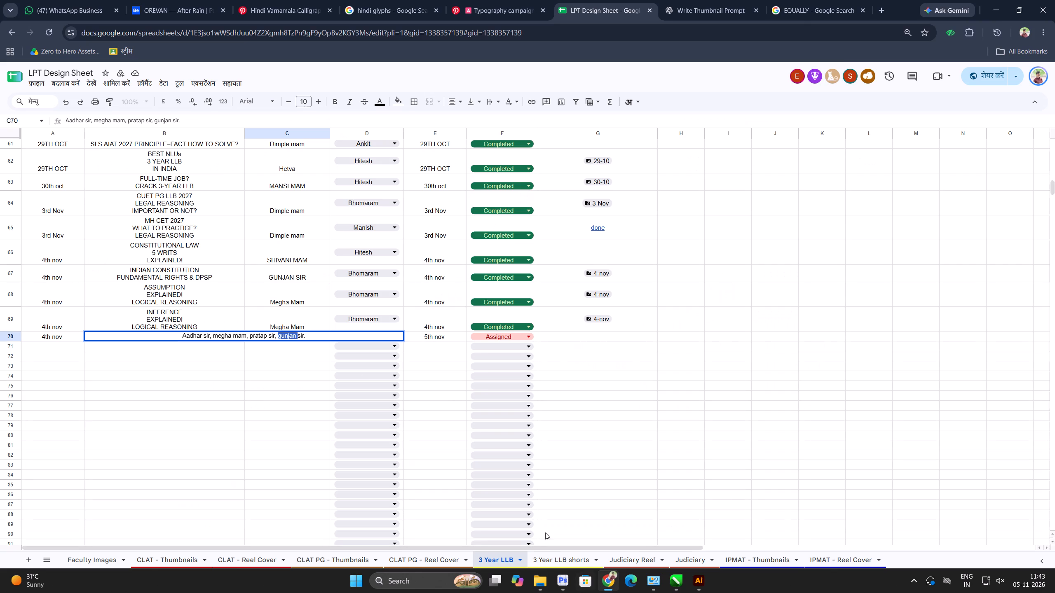
double_click(257, 337)
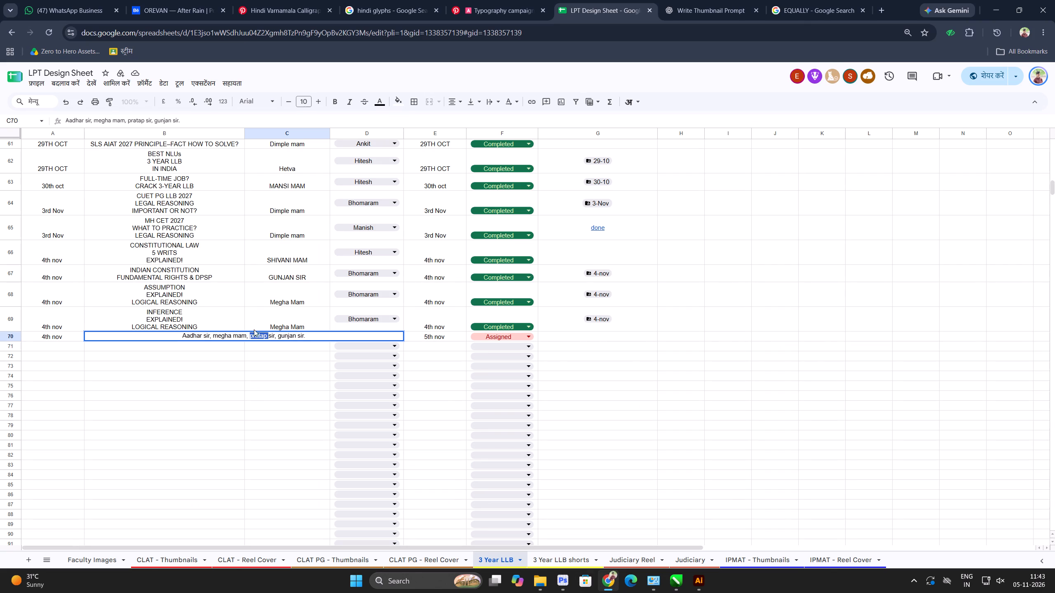
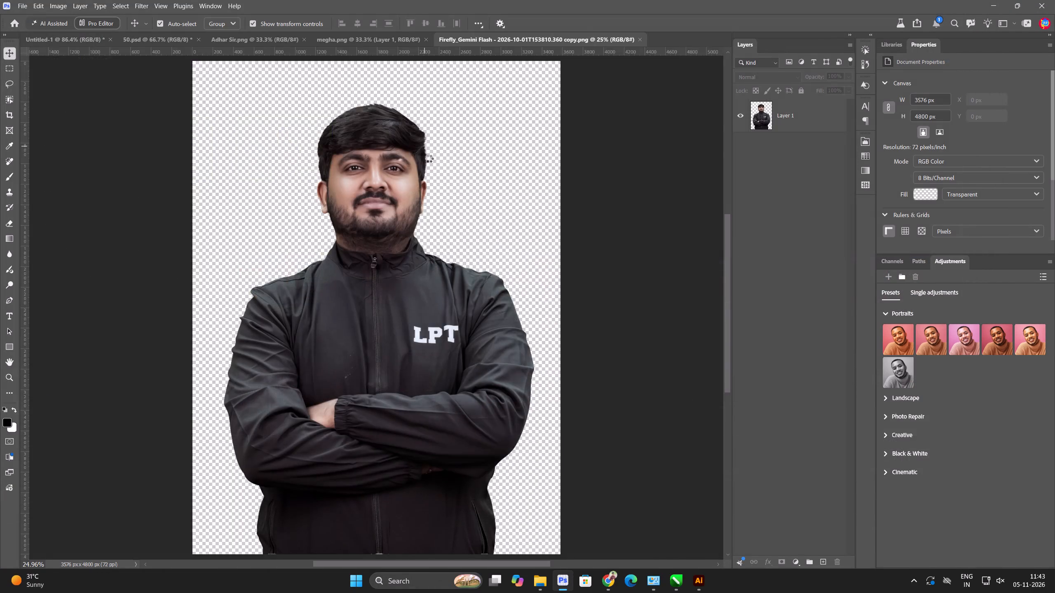
Bring the faculty cut-out from LPT07364.png into the Untitled-1 thumbnail document, placing it as the top layer over the design.
scroll(389, 220, up, 3)
scroll(453, 179, up, 8)
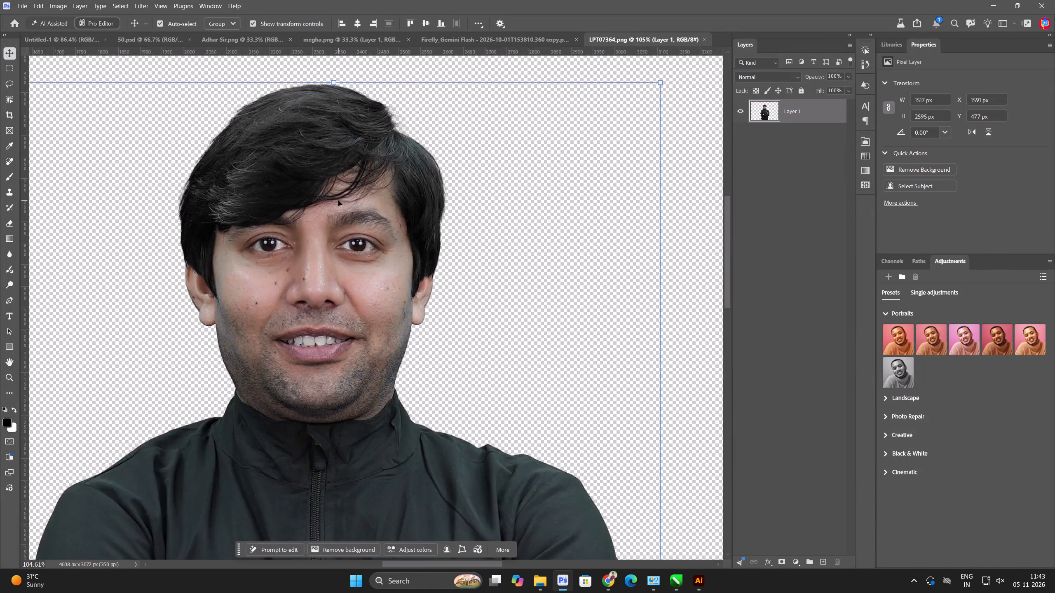
scroll(338, 201, up, 10)
scroll(338, 201, down, 5)
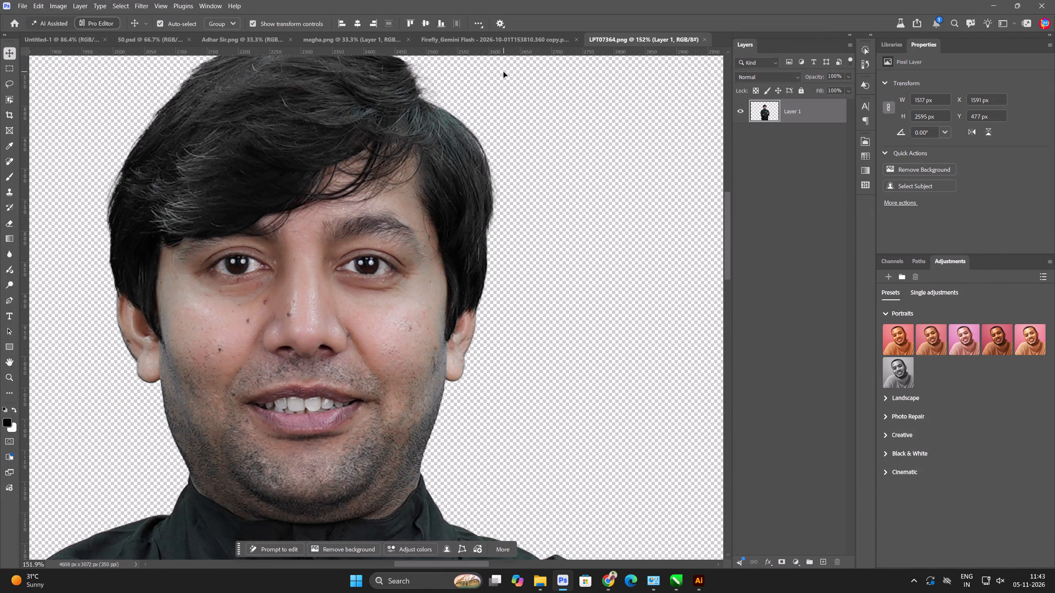
scroll(499, 97, down, 10)
drag(416, 233, 62, 38)
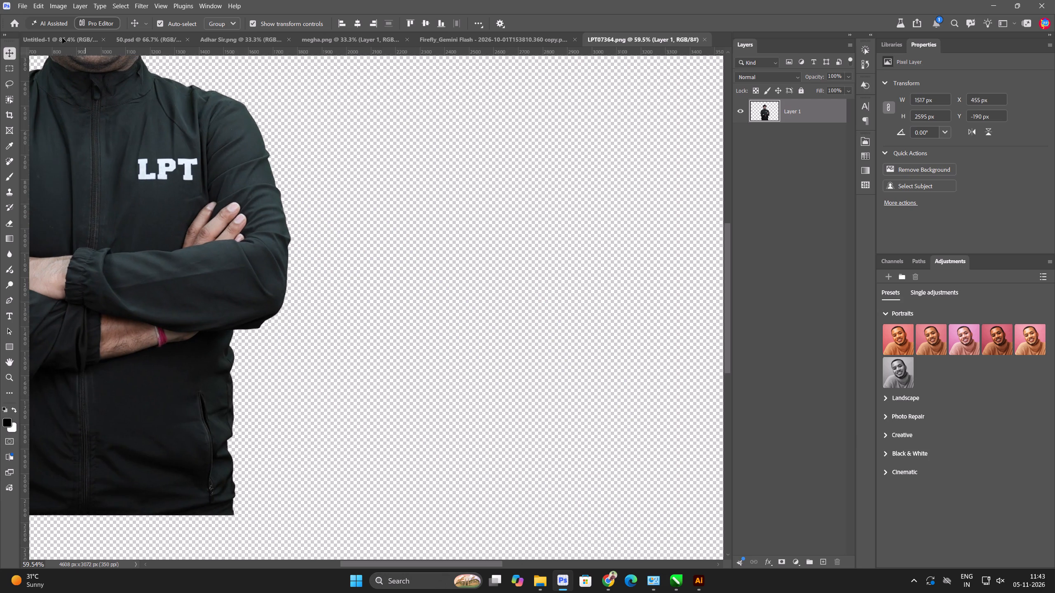
drag(62, 38, 327, 240)
scroll(327, 240, down, 5)
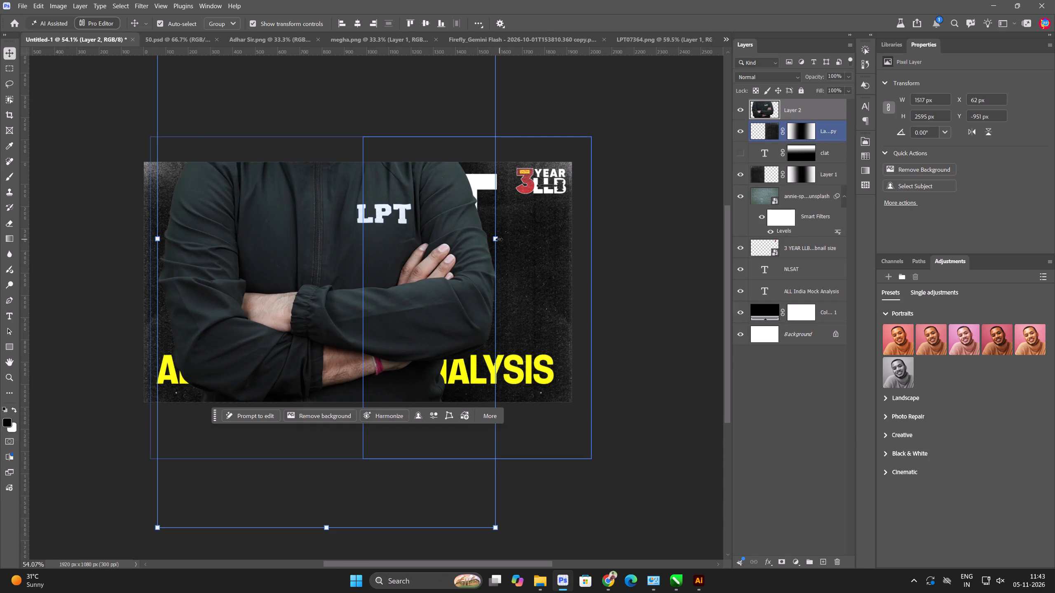
Scale the LPT07364 faculty cut-out to about 49% and place it right of the thumbnail's centre, over the NLSAT title.
drag(499, 239, 273, 240)
drag(256, 234, 470, 276)
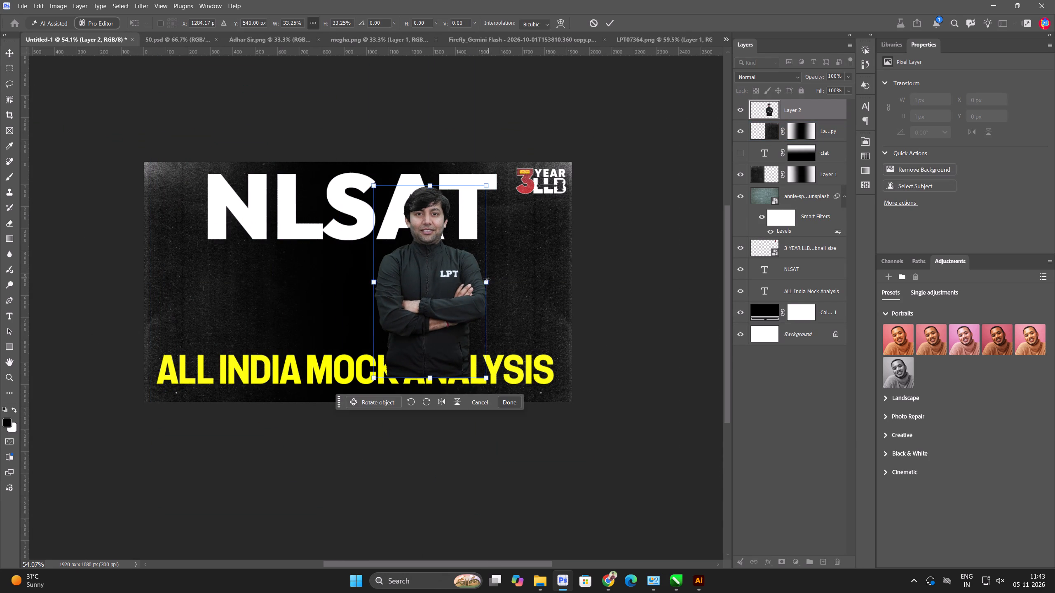
drag(486, 280, 540, 283)
drag(506, 288, 454, 339)
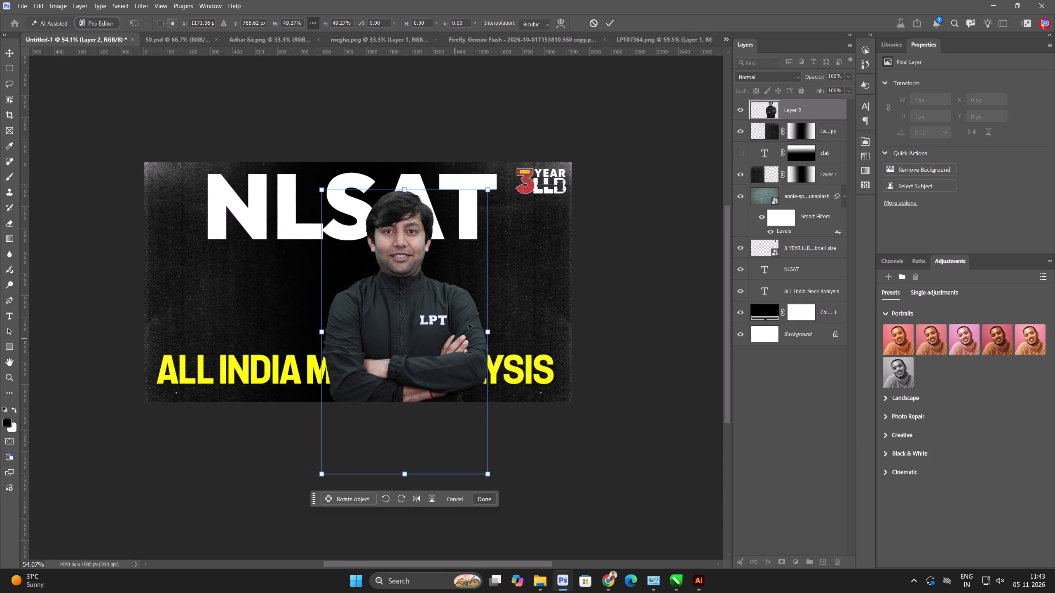
click(614, 26)
Bring the faculty cut-out from the Firefly_Gemini Flash document into the Untitled-1 thumbnail.
click(634, 44)
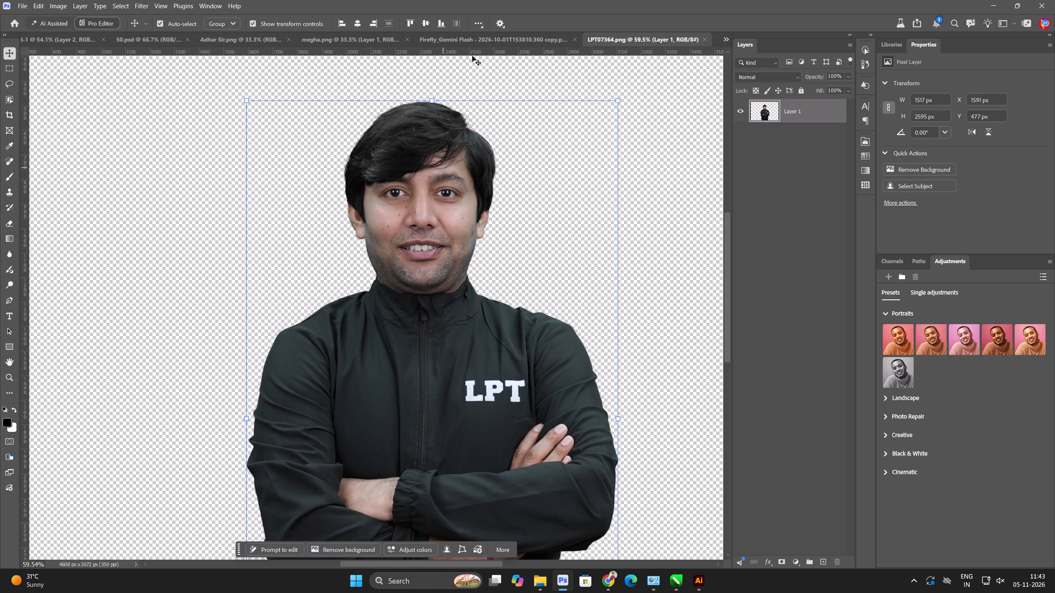
click(525, 41)
drag(418, 325, 60, 39)
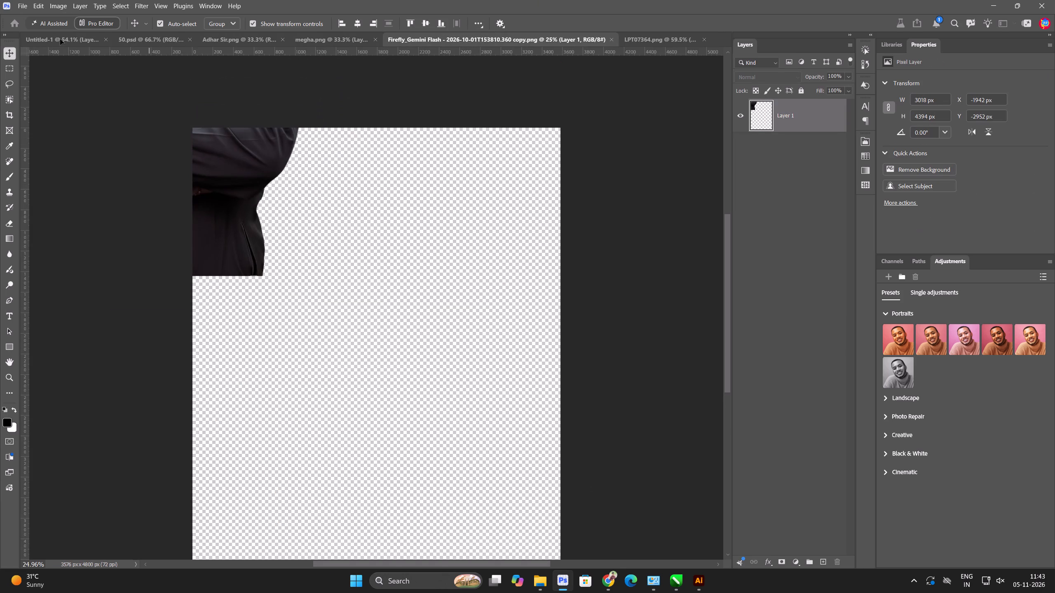
drag(60, 39, 421, 230)
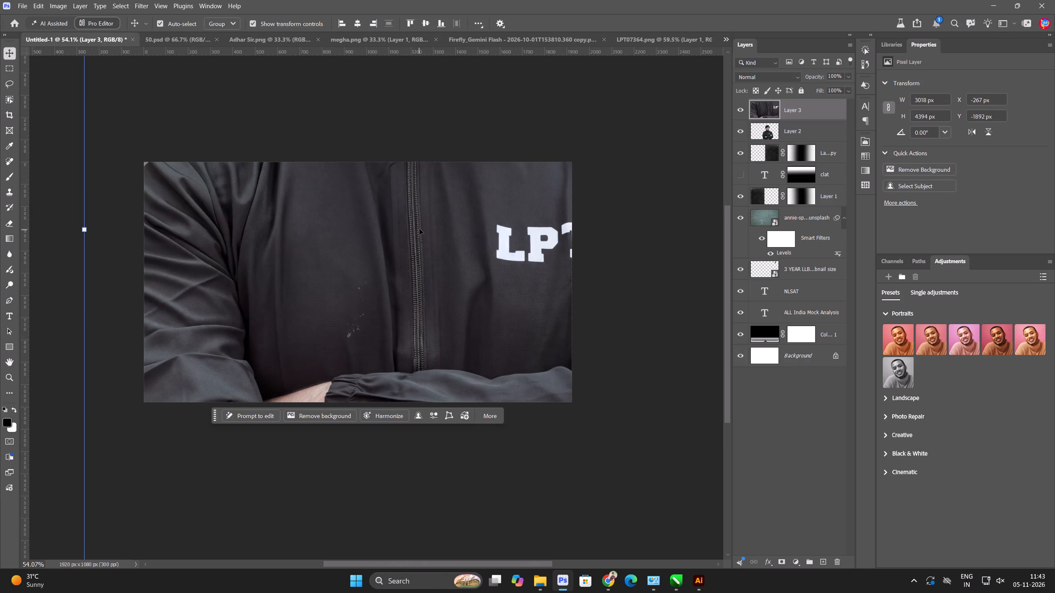
Scale the new faculty cut-out to about 705 px wide, tilt it about 1.4°, and place it at the thumbnail's right edge.
scroll(452, 266, down, 6)
drag(626, 245, 433, 297)
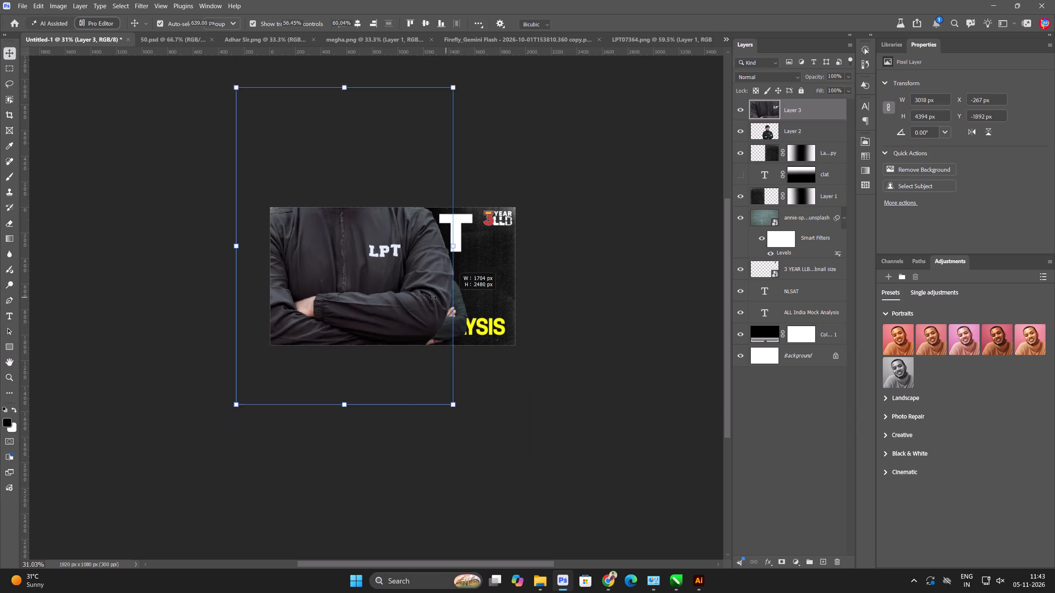
drag(433, 297, 378, 299)
scroll(335, 273, up, 4)
drag(582, 336, 625, 342)
drag(251, 222, 494, 287)
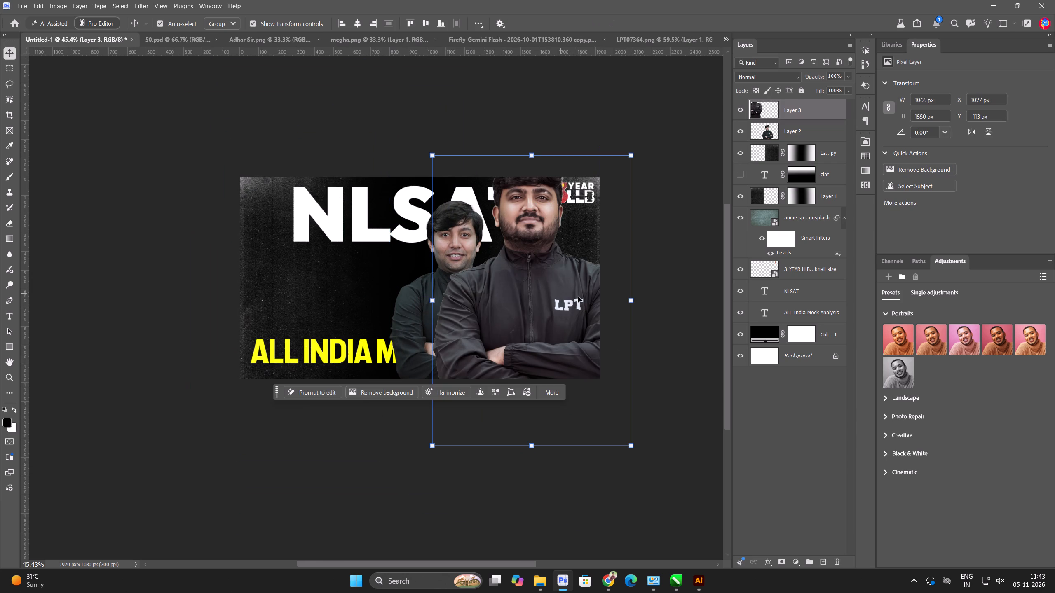
drag(639, 299, 617, 301)
drag(633, 304, 565, 305)
drag(531, 305, 542, 308)
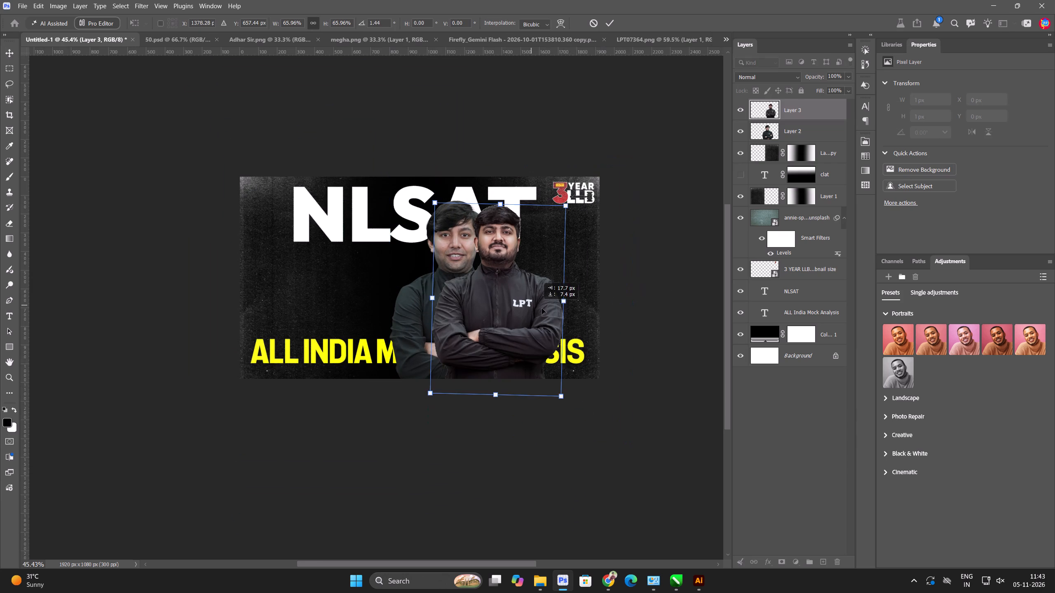
drag(542, 308, 570, 311)
key(Return)
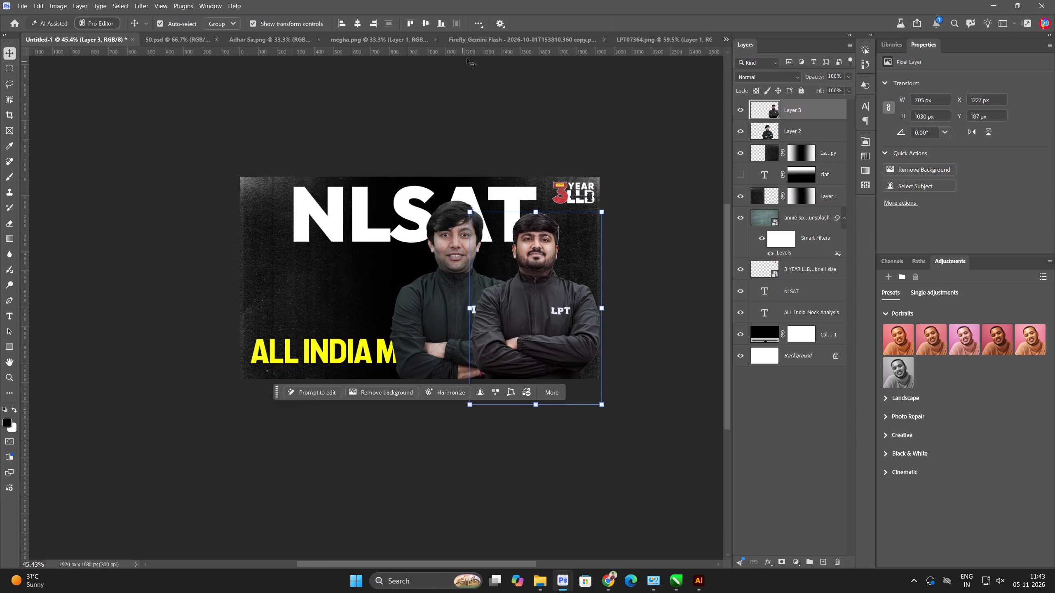
click(479, 41)
click(352, 37)
drag(378, 348, 153, 141)
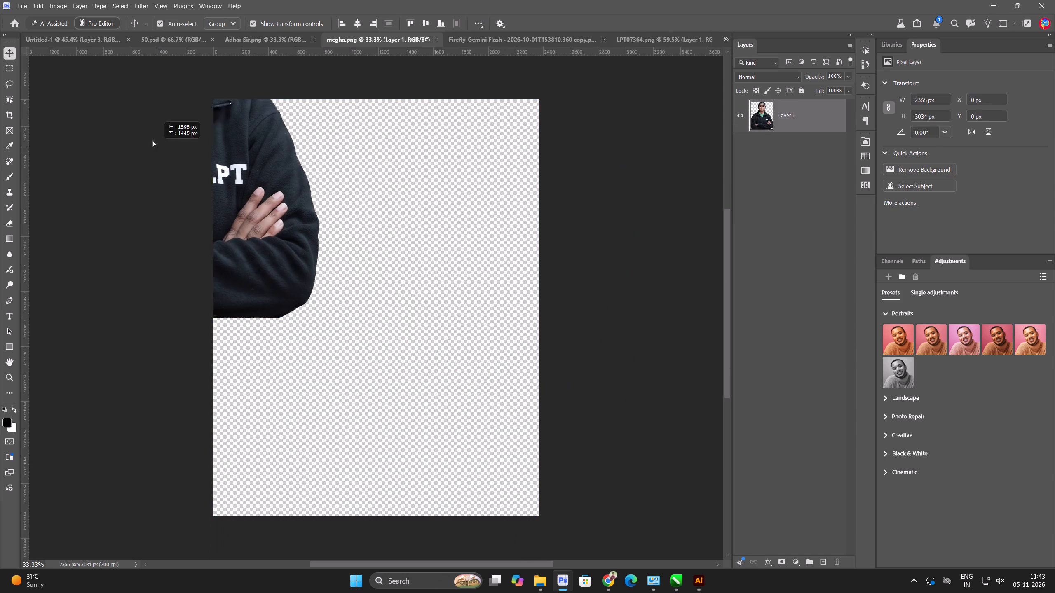
drag(153, 141, 403, 296)
drag(625, 294, 376, 302)
drag(350, 307, 449, 331)
click(610, 22)
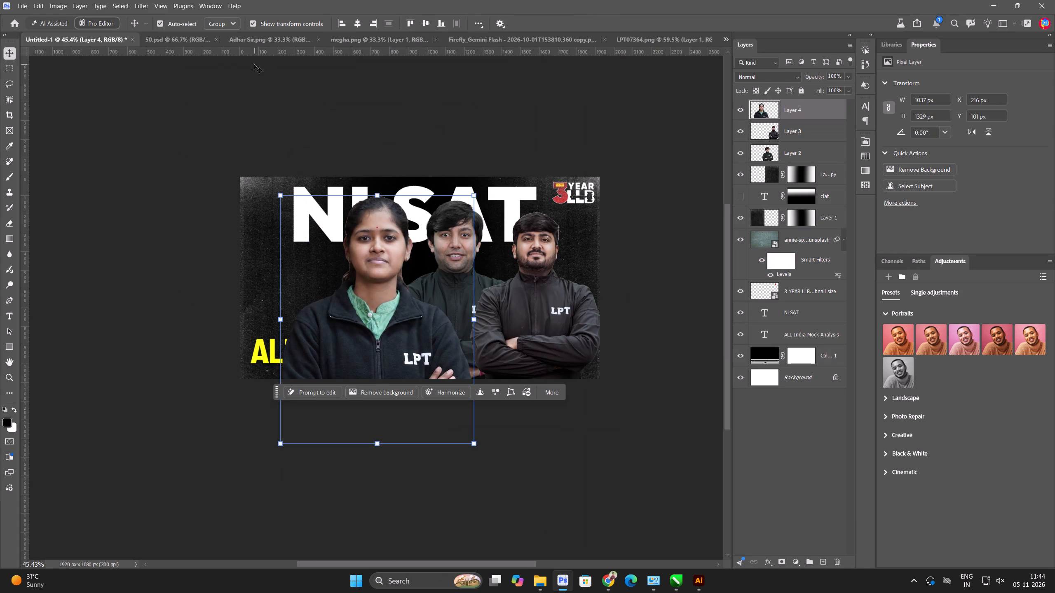
Remove the white background from the Adhar Sir.png photo.
click(274, 37)
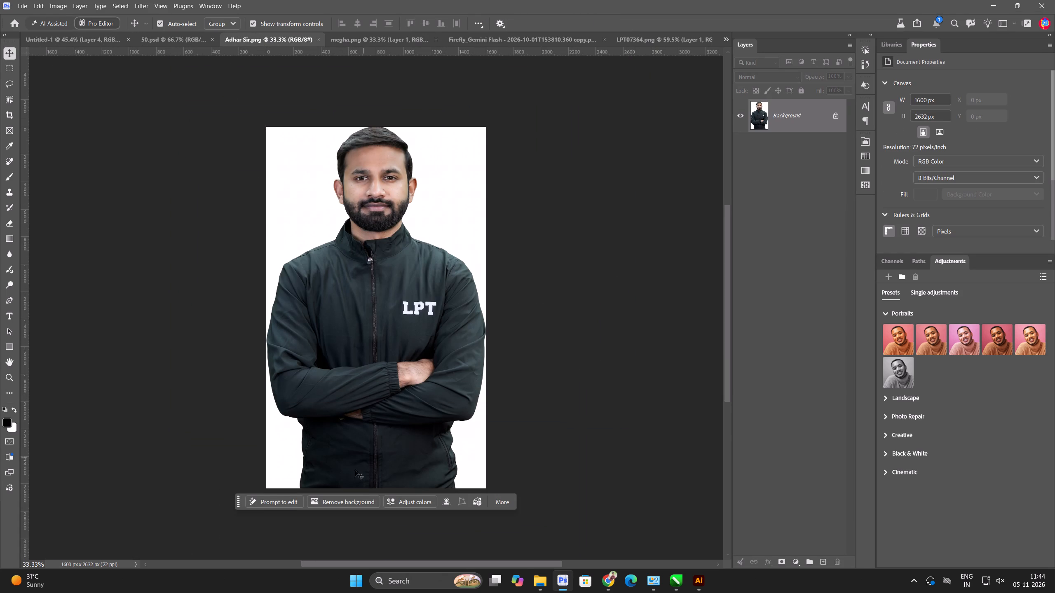
click(346, 499)
click(346, 499)
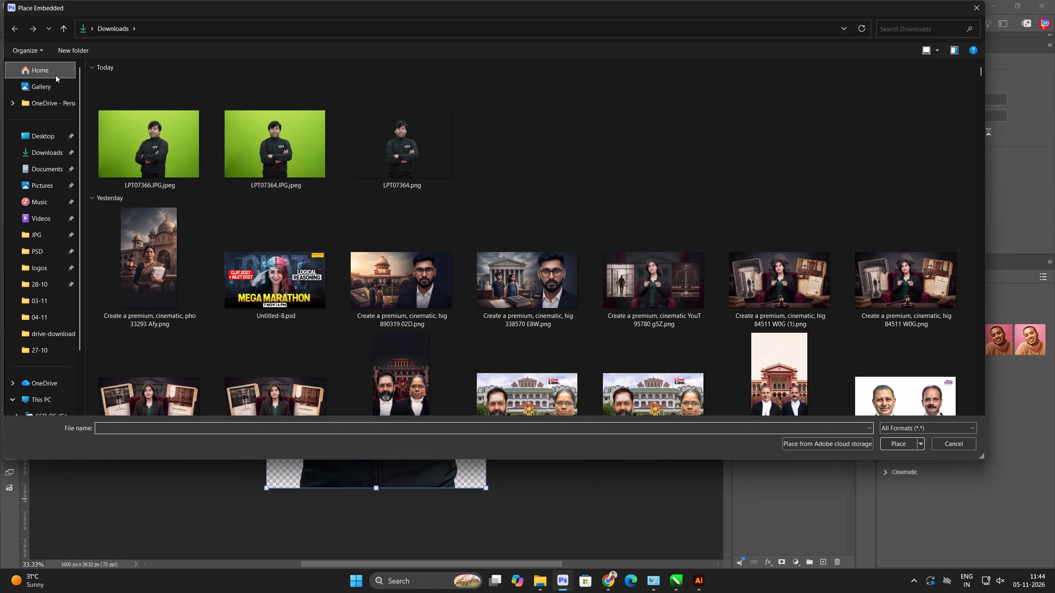
click(935, 445)
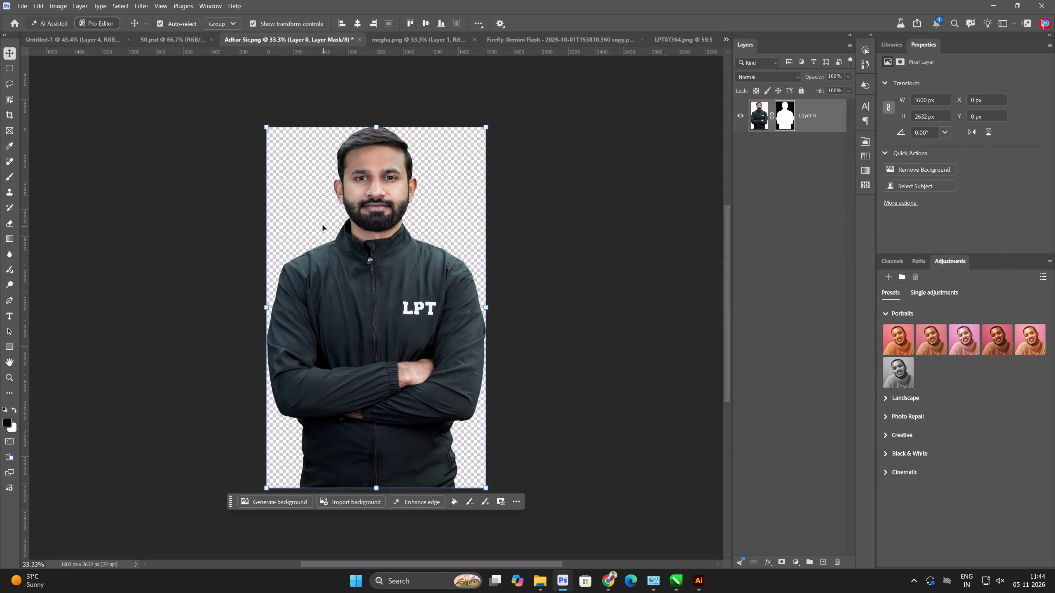
Load the Adhar Sir.png layer mask as a selection, contract it by 2 px, and copy the selected photo area onto a new layer.
ctrl+click(782, 115)
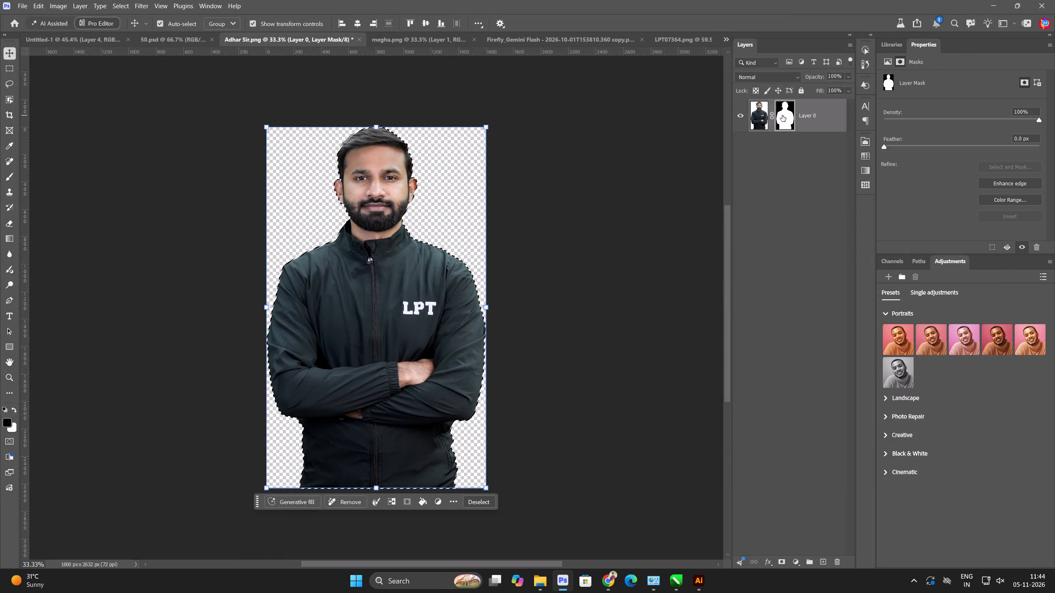
key(alt+s)
key(alt+m)
key(alt+c)
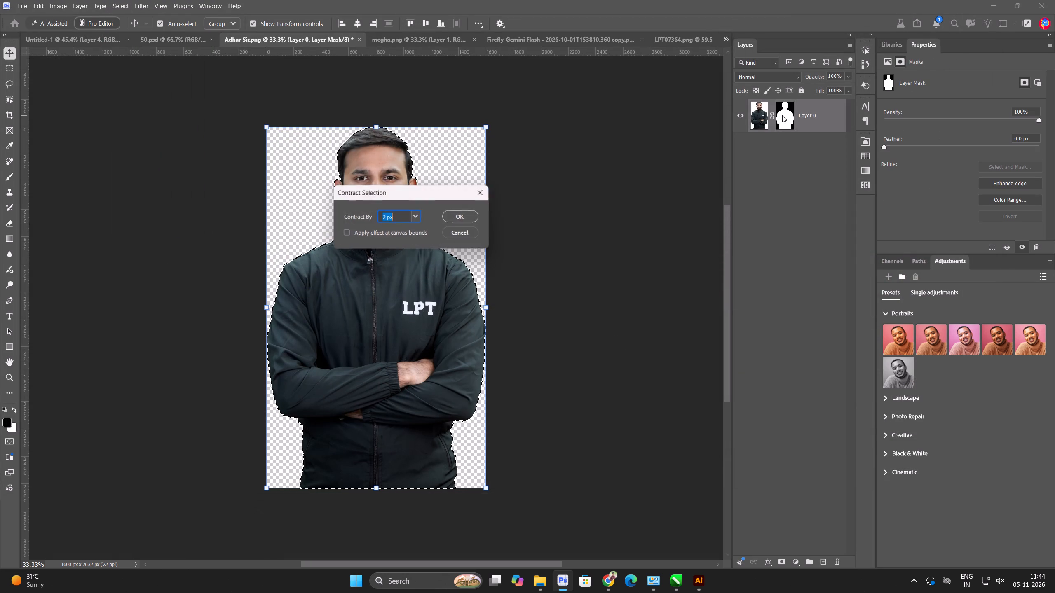
key(Return)
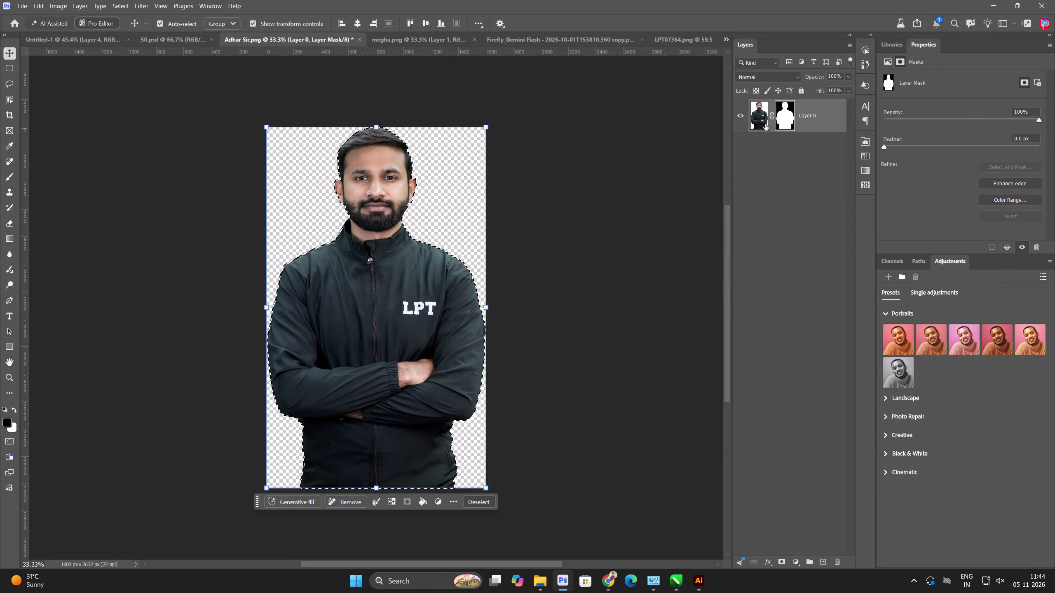
click(765, 124)
key(ctrl+j)
Copy the trimmed cut-out into the Untitled-1 thumbnail, scale it to about 51.5%, and place it at the thumbnail's left edge.
key(ctrl+c)
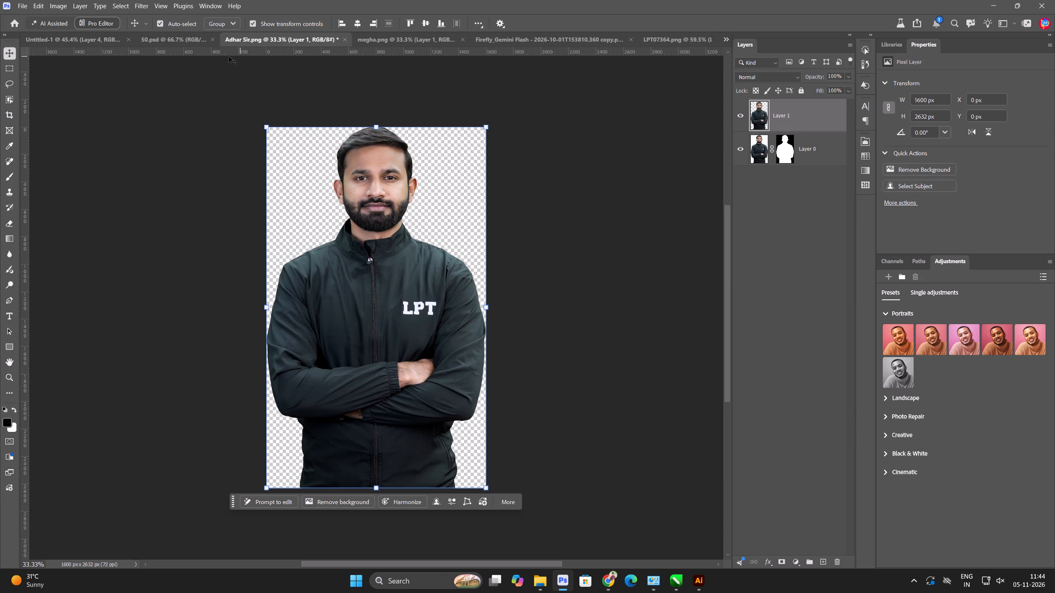
click(85, 37)
key(ctrl+v)
scroll(472, 254, down, 3)
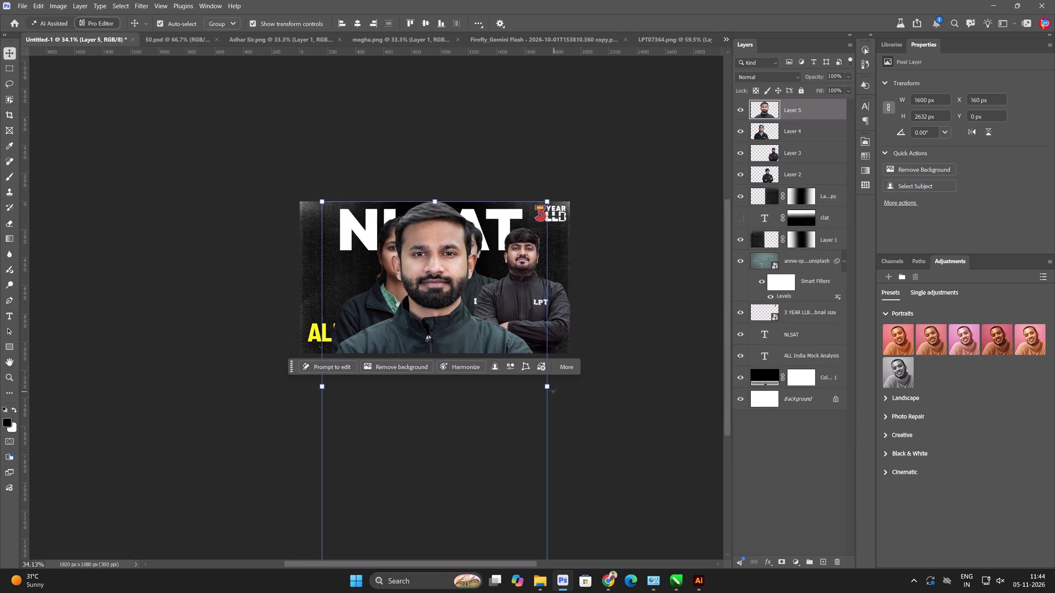
drag(551, 391, 445, 390)
drag(414, 396, 376, 317)
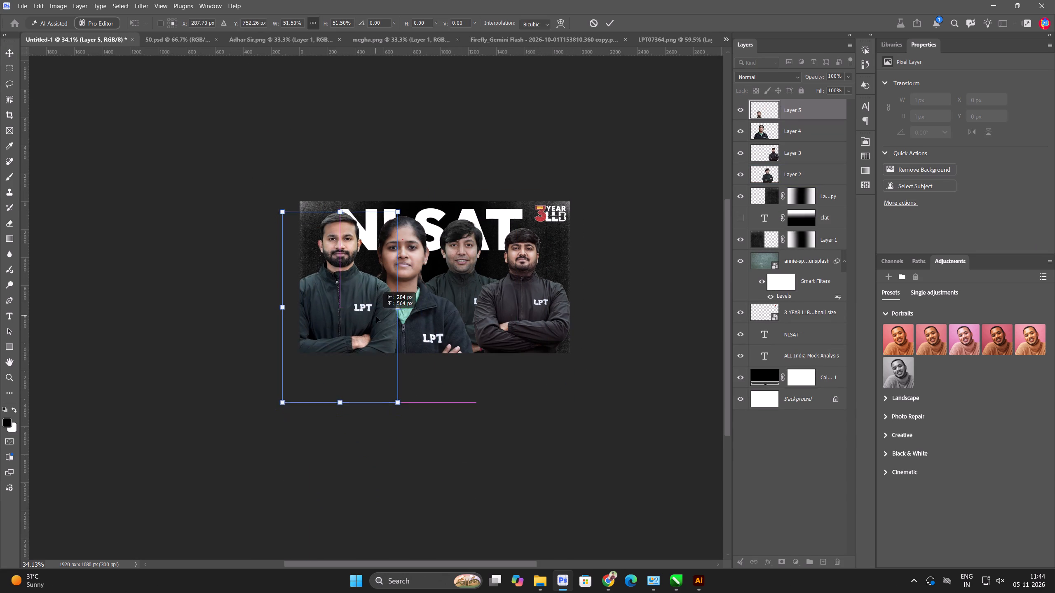
drag(376, 317, 378, 324)
click(612, 21)
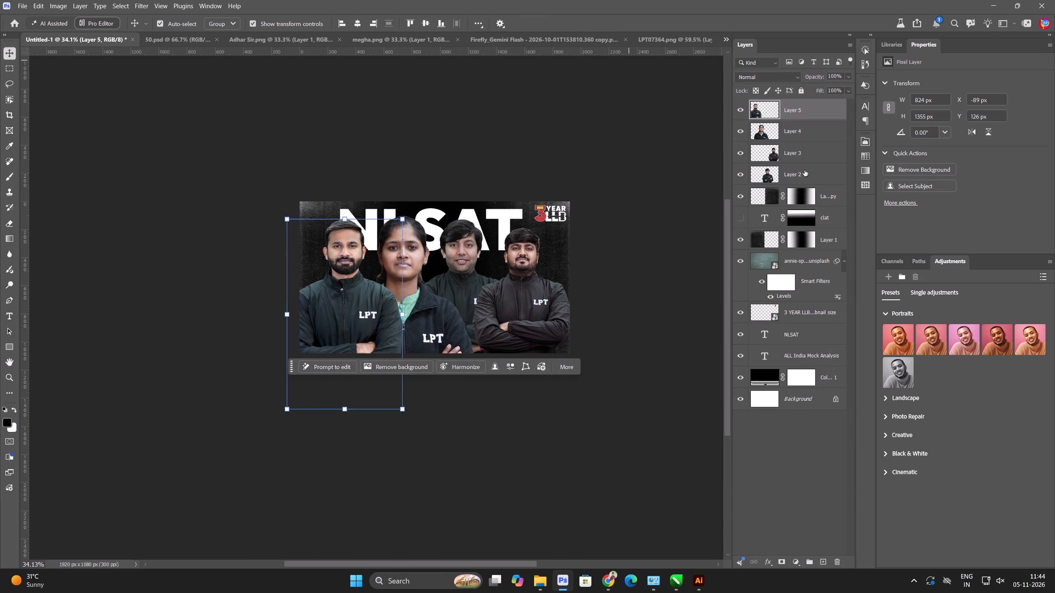
Combine the four faculty layers, Layer 2 to Layer 5, into one smart object and open its contents.
shift+click(835, 180)
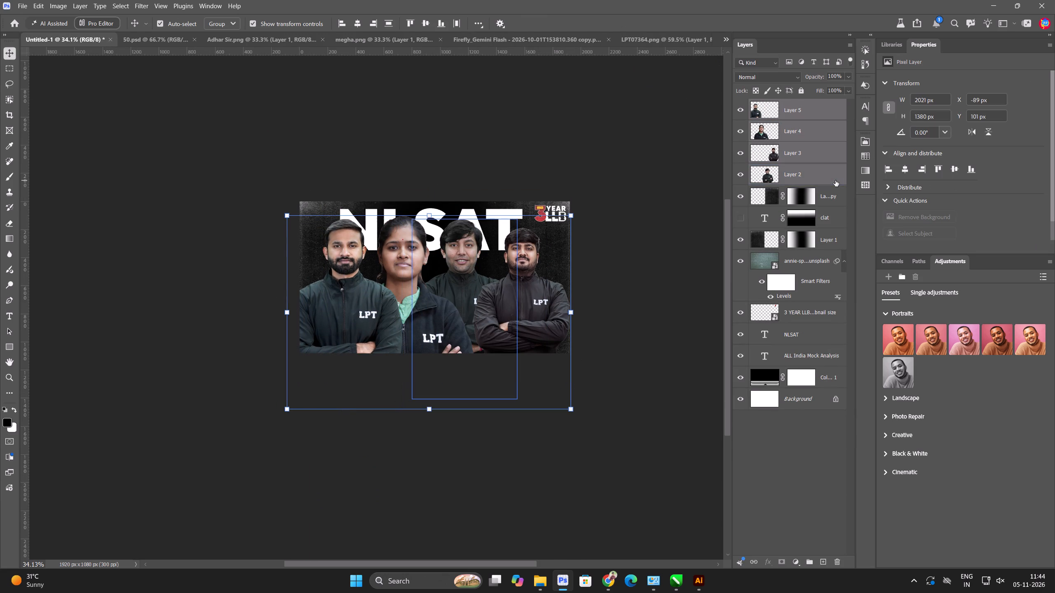
key(ctrl+alt+q)
double_click(768, 112)
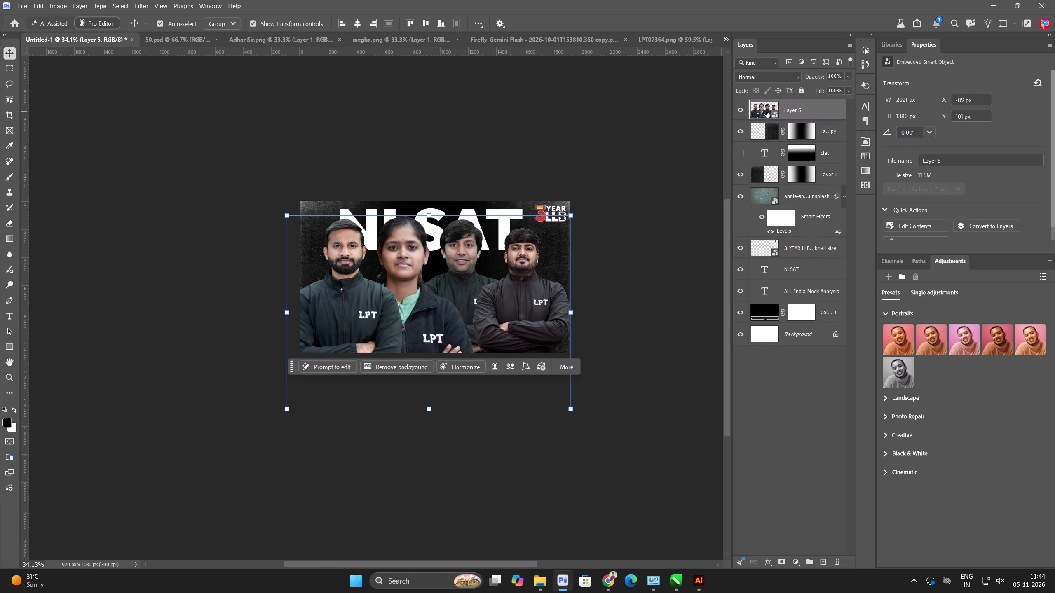
Move the rightmost faculty member, Layer 3, slightly right and up to about X 1342 px, Y 76 px.
scroll(508, 256, down, 5)
scroll(506, 254, up, 4)
click(652, 247)
drag(565, 289, 570, 275)
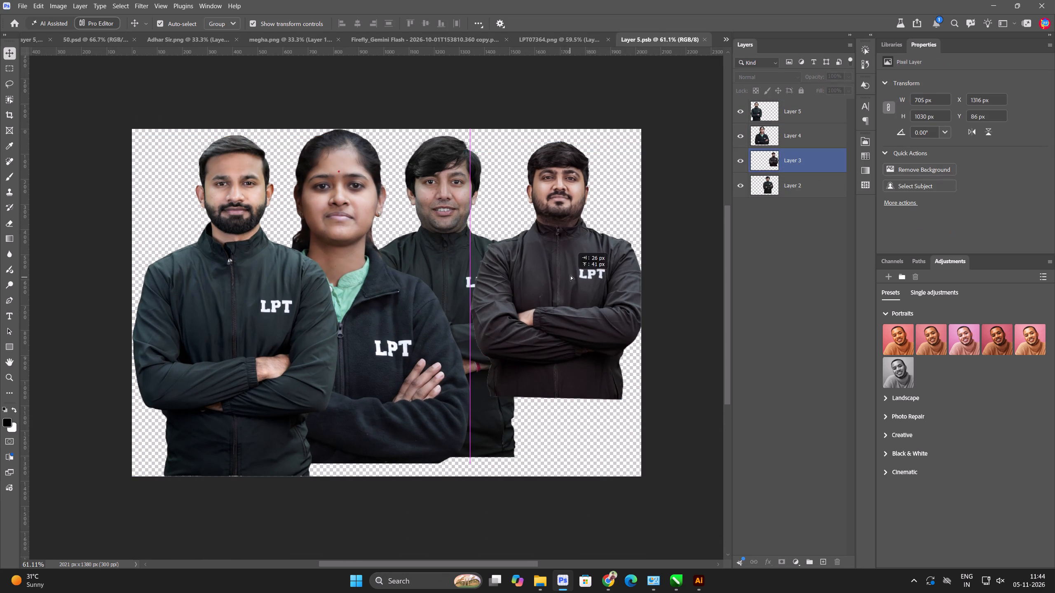
drag(570, 275, 570, 287)
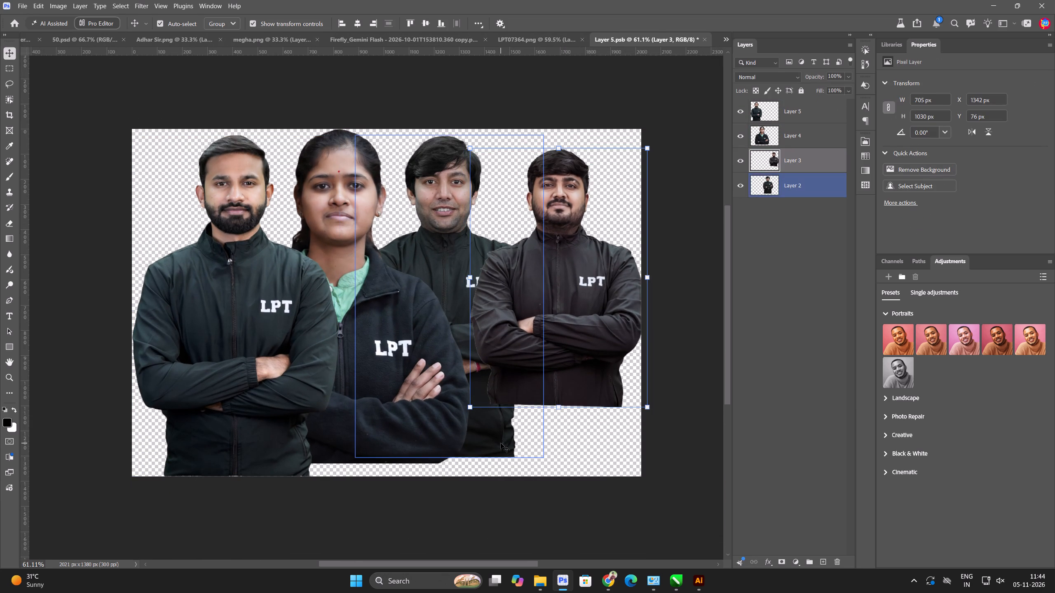
Scale the Layer 2 faculty member to about 82% and align his head height with the man on the far right.
click(501, 443)
drag(549, 301, 516, 300)
drag(503, 301, 523, 295)
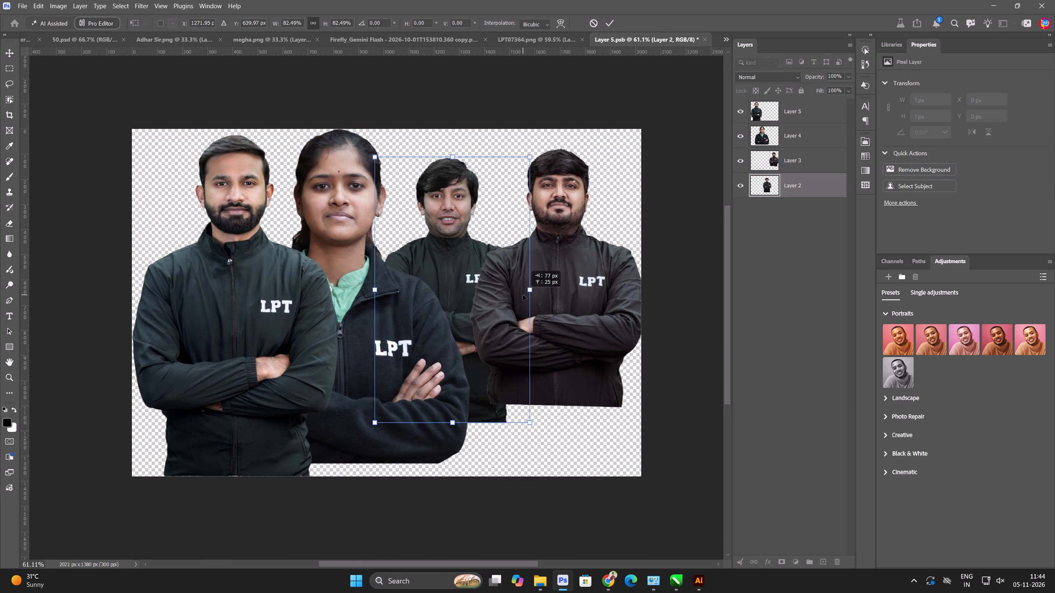
drag(523, 295, 526, 290)
click(612, 23)
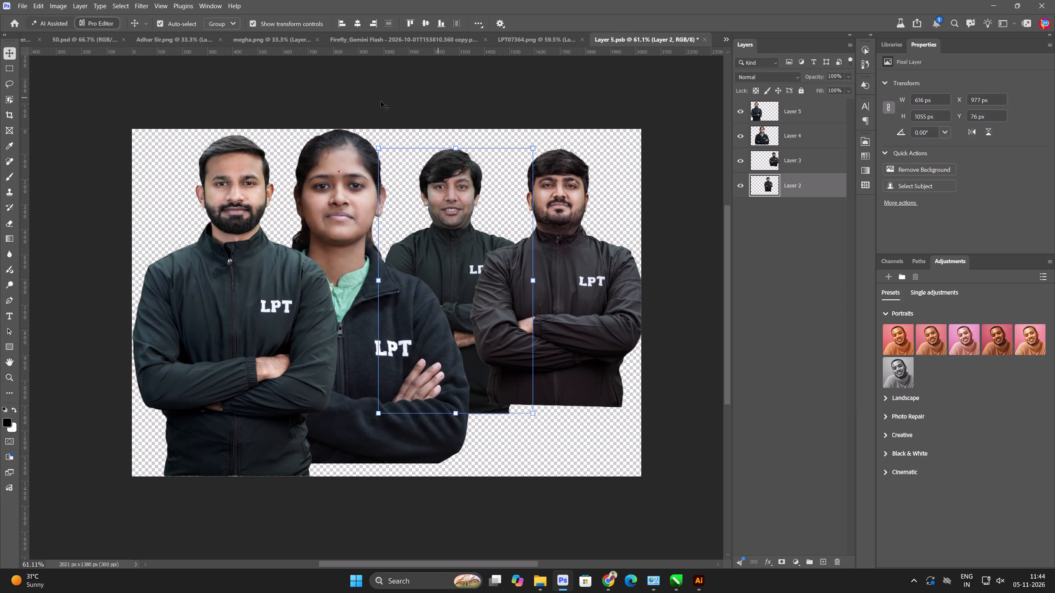
Scale the woman on Layer 4 to about 75% and position her between her neighbours at about X 465 px, Y 76 px.
click(377, 103)
click(340, 187)
drag(469, 295, 396, 301)
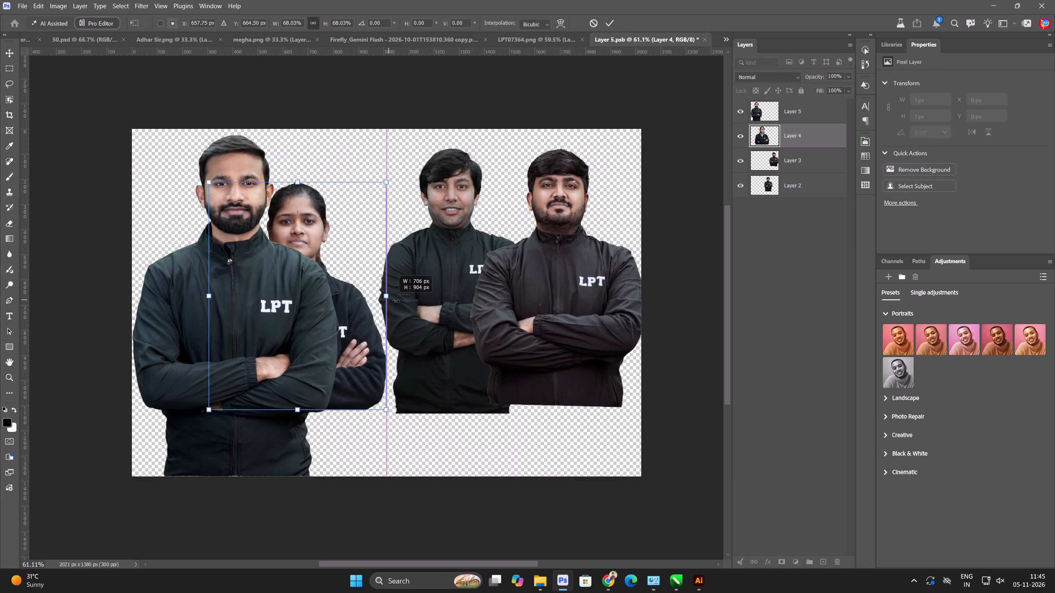
drag(396, 301, 436, 306)
drag(426, 306, 457, 299)
drag(466, 291, 434, 292)
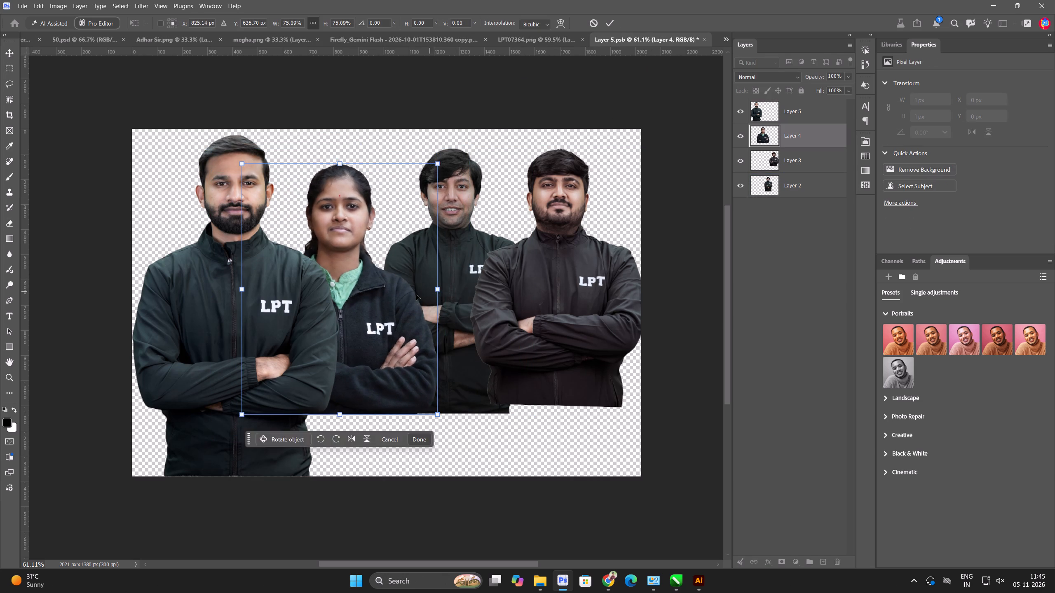
drag(413, 295, 421, 278)
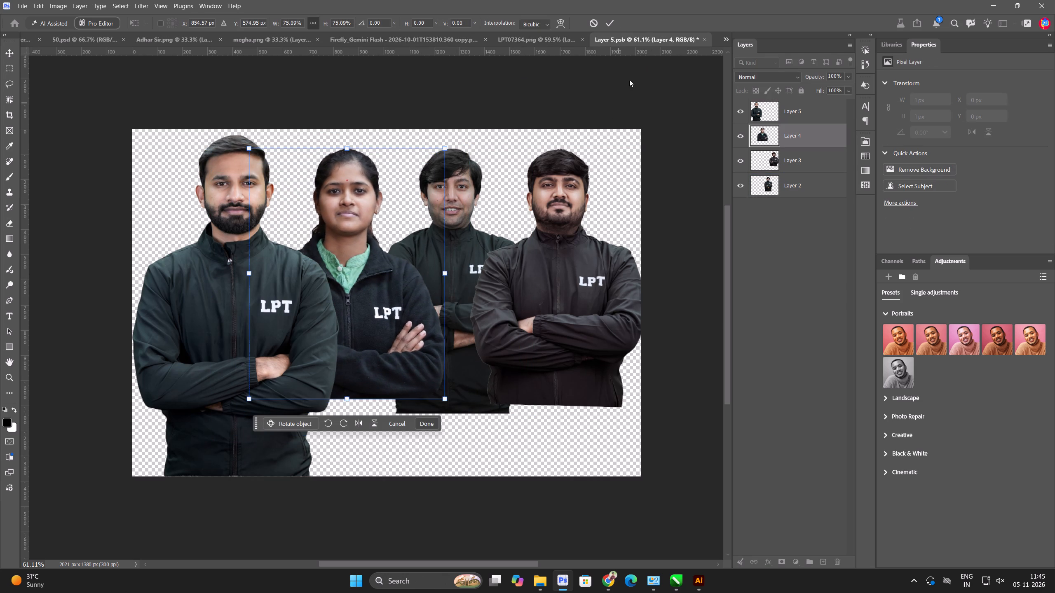
click(611, 21)
Move Layer 3 beneath Layer 2 in the stacking order.
drag(798, 158, 798, 203)
click(749, 316)
Scale the leftmost faculty member, Layer 5, to about 91% and align his head height with the others.
drag(293, 312, 293, 307)
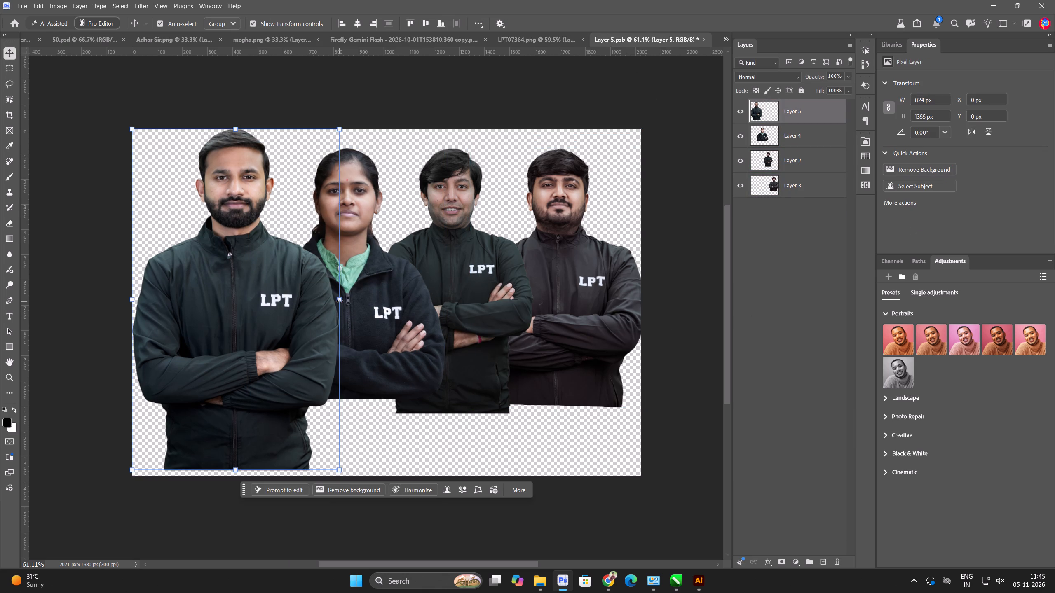
drag(339, 300, 320, 300)
drag(299, 303, 305, 303)
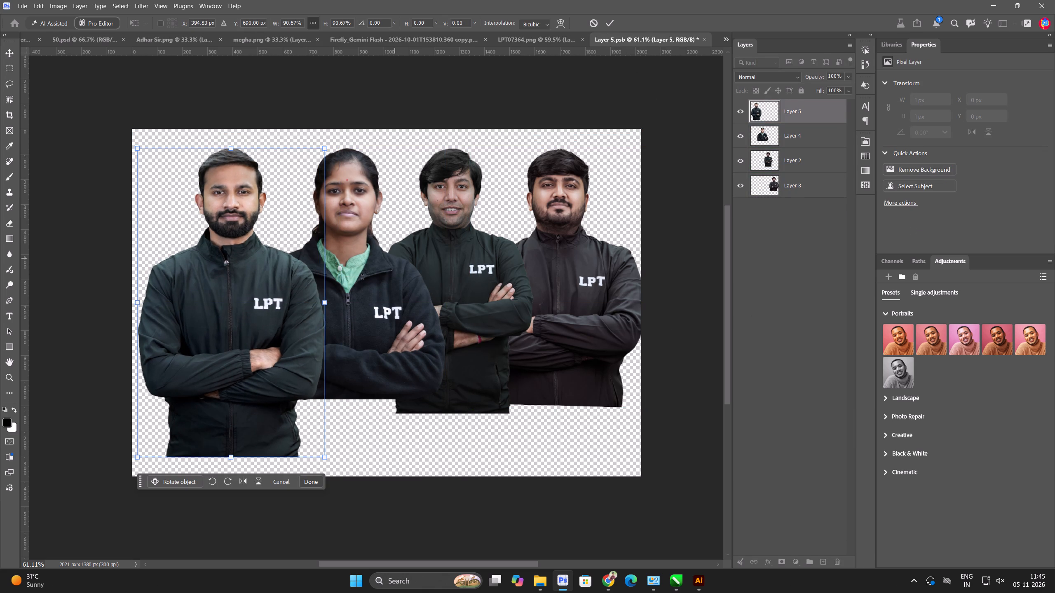
click(610, 21)
Scale the woman on Layer 4 to about 91% and reposition her between her two neighbours.
click(396, 320)
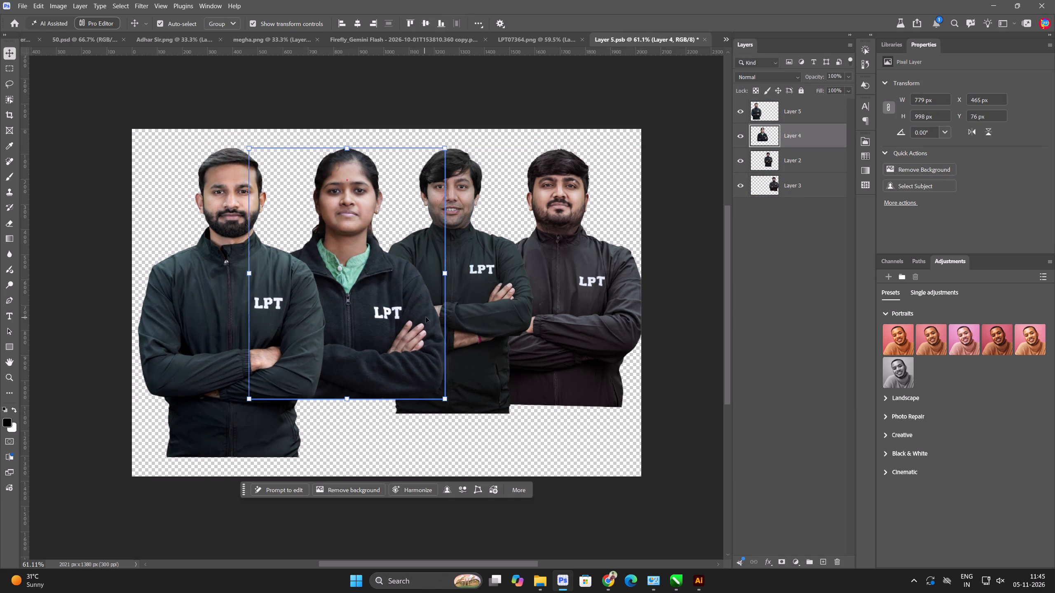
drag(445, 272, 427, 274)
drag(411, 280, 424, 277)
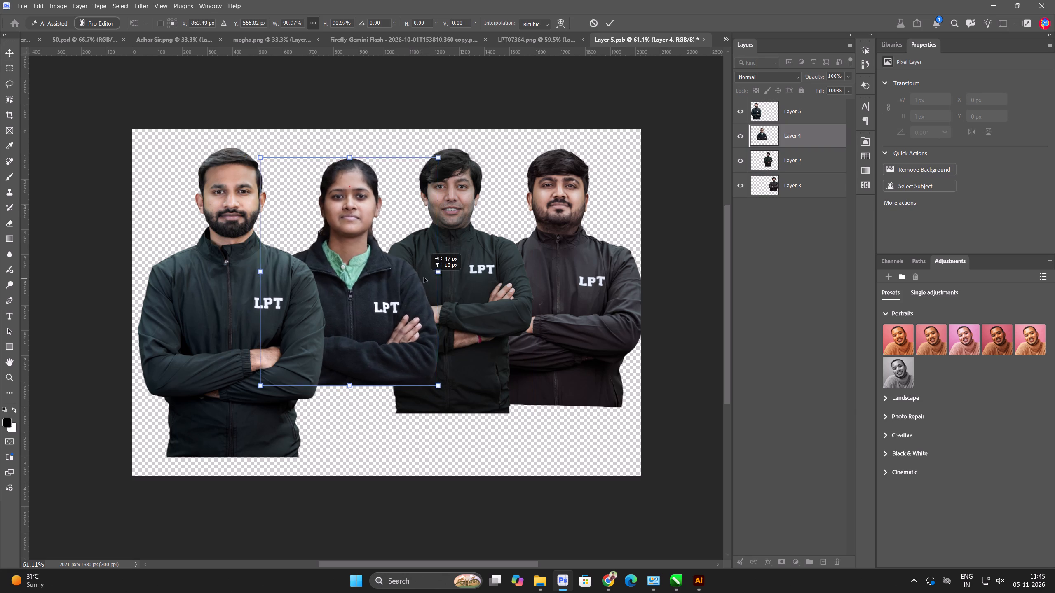
drag(424, 277, 423, 274)
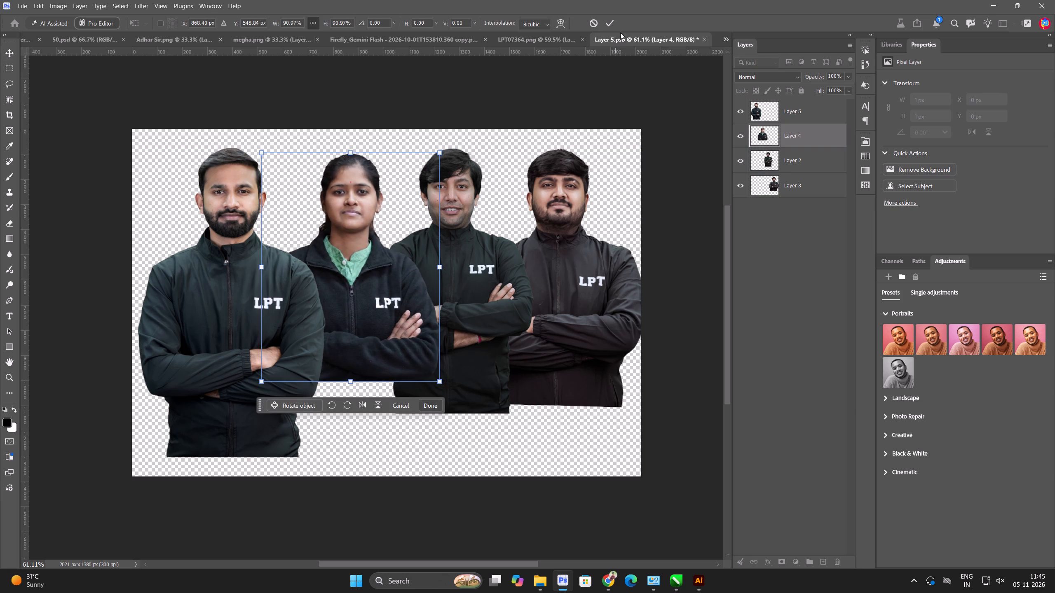
click(608, 25)
Scale the Layer 5 faculty member down to about 694 × 1142 px and place him at about X 48 px, Y 76 px.
drag(199, 339, 215, 334)
drag(344, 300, 324, 301)
click(304, 307)
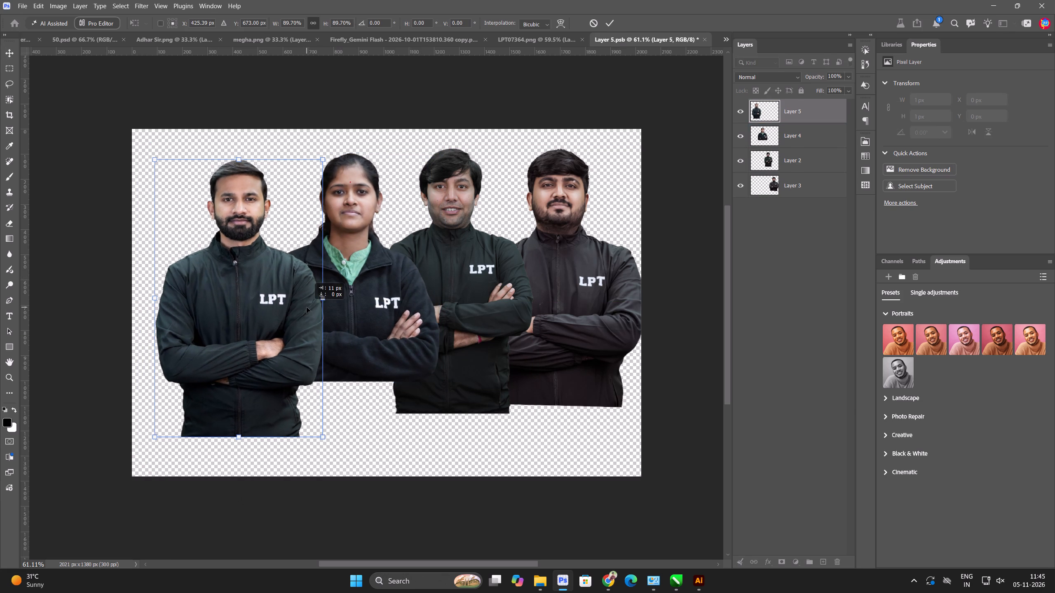
drag(307, 307, 307, 299)
drag(324, 289, 330, 289)
drag(282, 315, 271, 314)
click(610, 19)
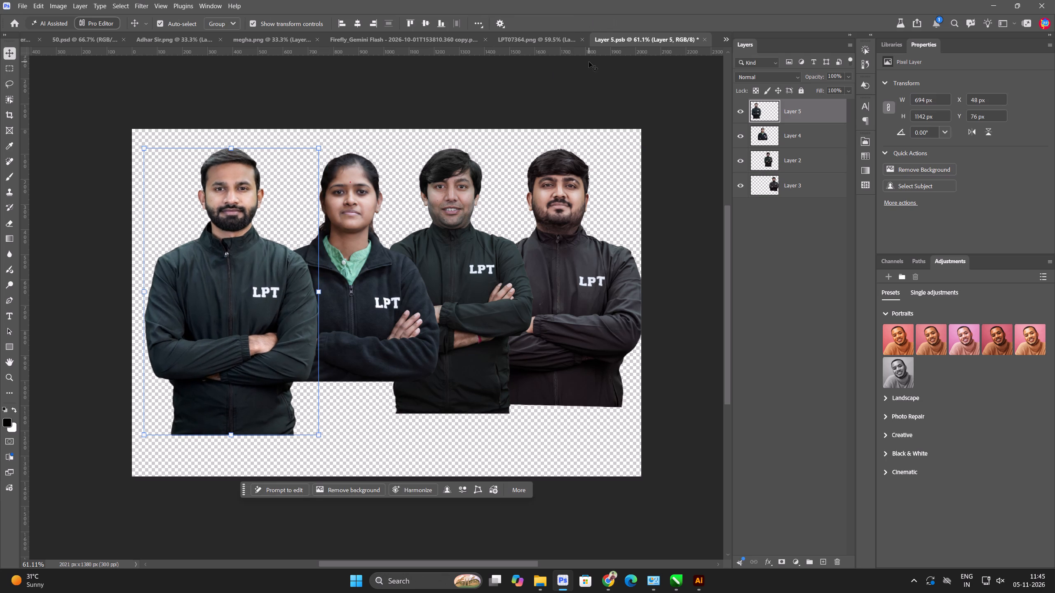
Add a horizontal guide along the tops of the heads and raise the Layer 4 woman and Layer 3 man to it.
drag(590, 54, 584, 152)
drag(466, 100, 462, 101)
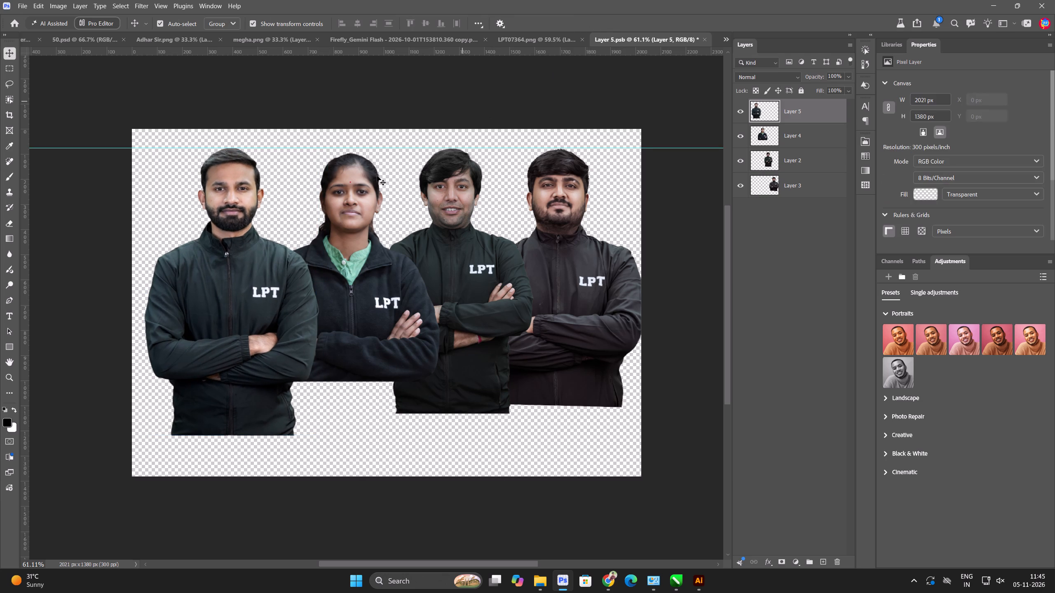
click(349, 242)
click(477, 276)
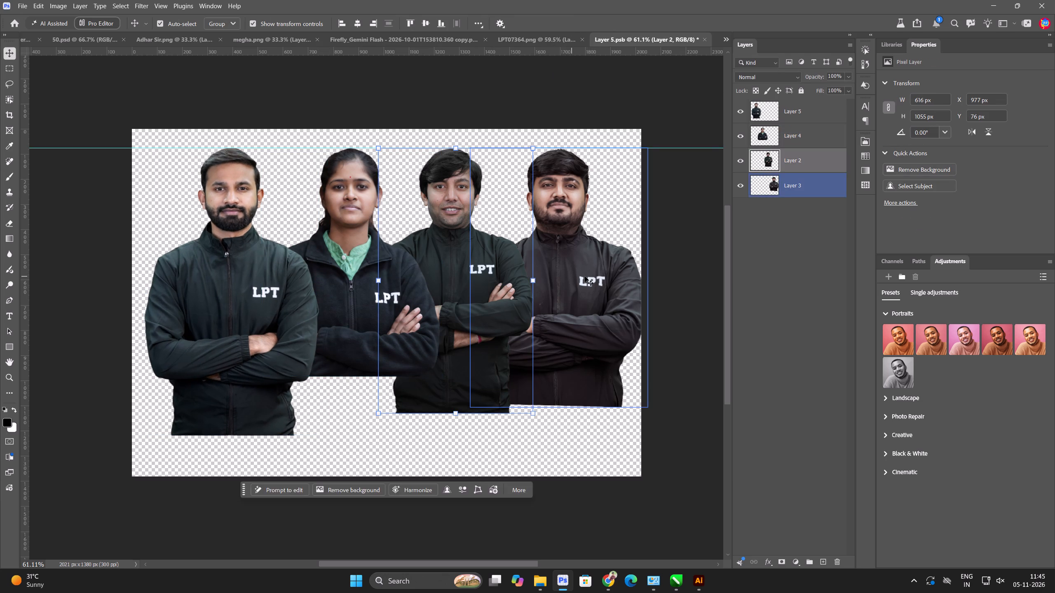
drag(586, 276, 587, 271)
Shift the Layer 5 faculty member closer to the woman, keeping his head on the guide.
scroll(587, 271, down, 5)
drag(349, 260, 357, 260)
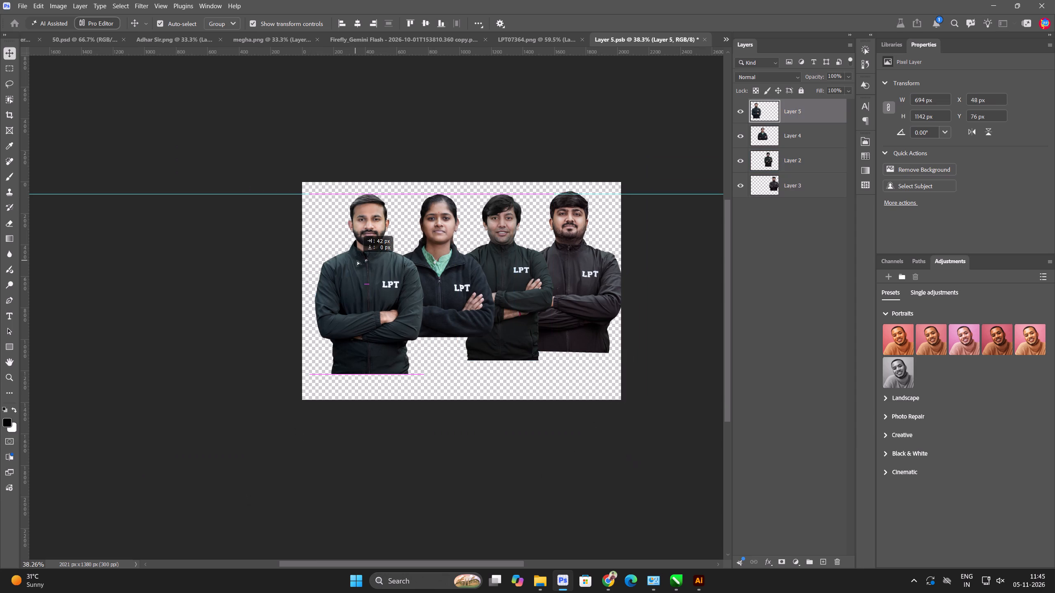
drag(357, 260, 361, 260)
click(517, 137)
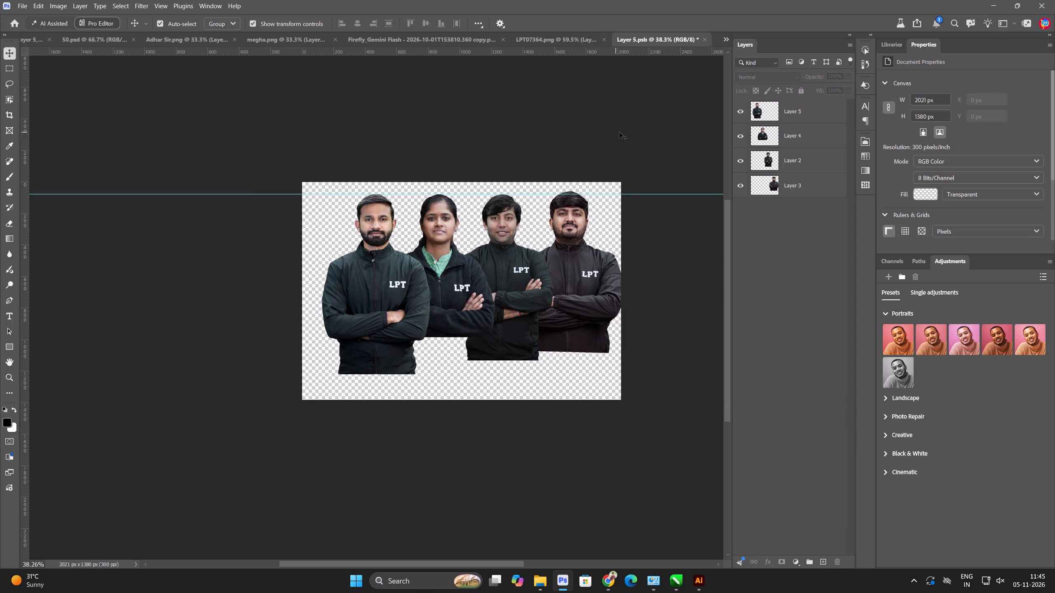
Save the Layer 5 smart object's contents and return to the Untitled-1 thumbnail document.
key(ctrl+s)
click(32, 41)
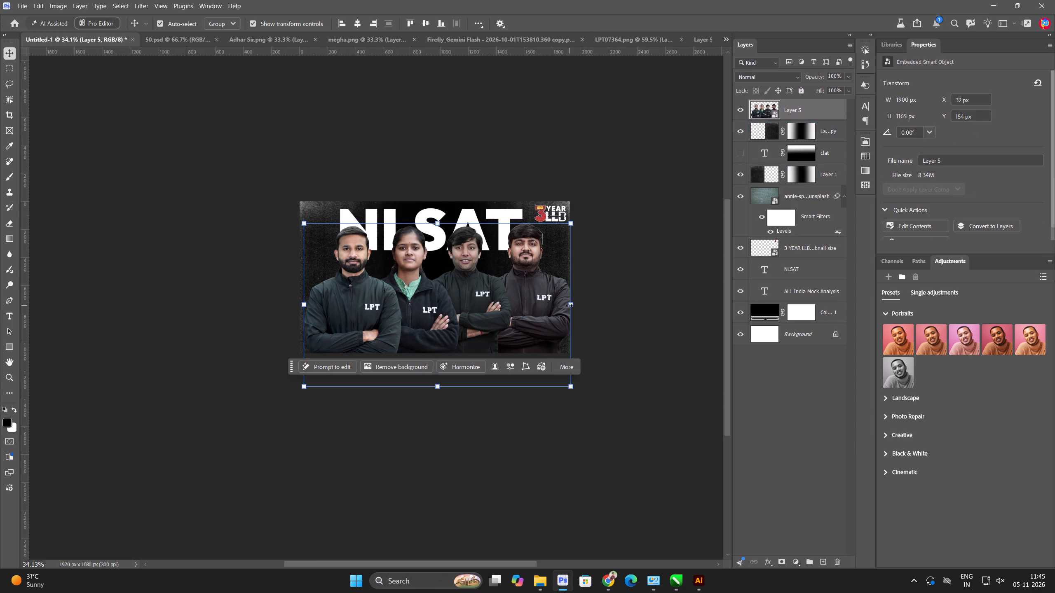
Scale the faculty group to about 92% and position it at about X 65 px, Y 257 px.
drag(569, 306, 542, 307)
drag(546, 310, 521, 313)
drag(471, 320, 517, 316)
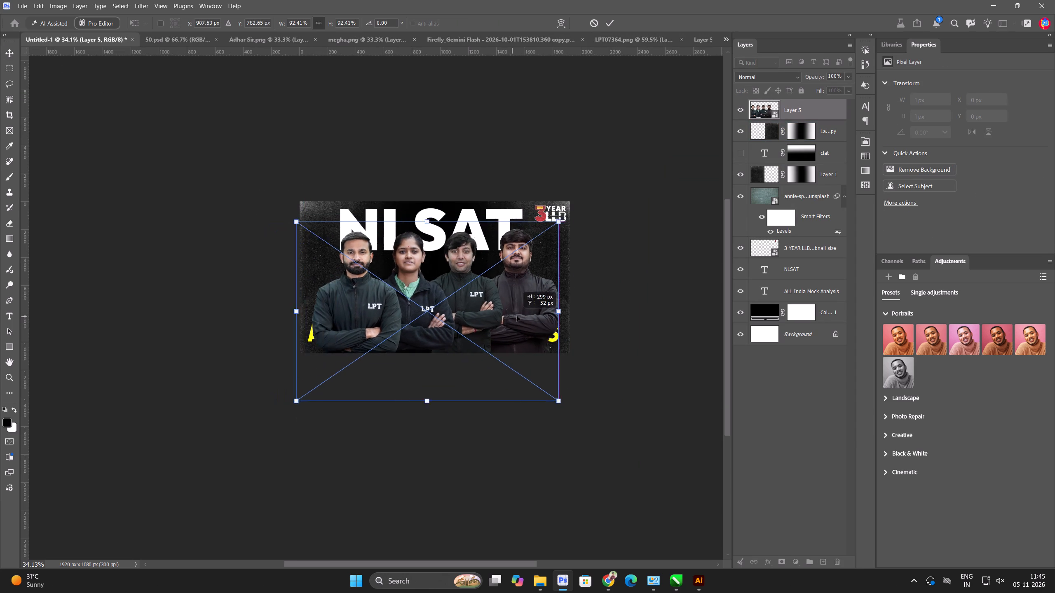
drag(517, 316, 512, 318)
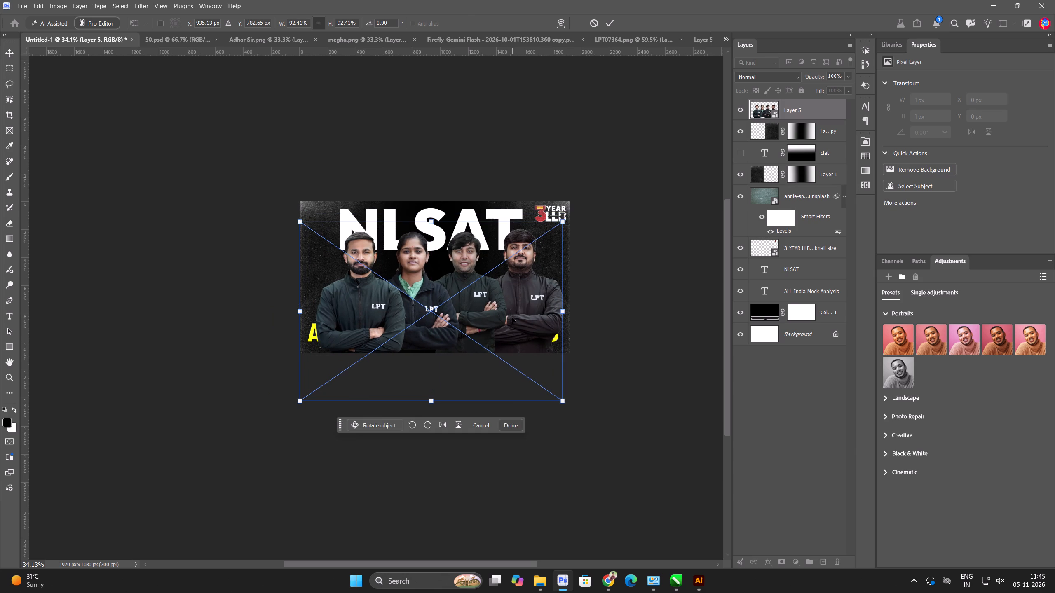
key(Return)
drag(476, 314, 469, 325)
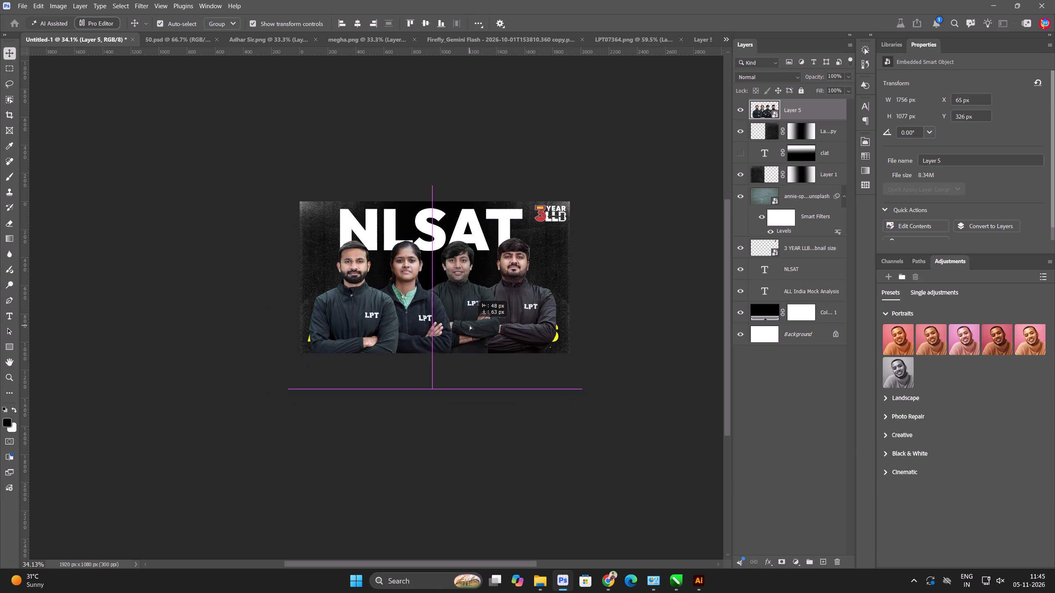
drag(469, 325, 470, 322)
click(699, 318)
Add a black-to-transparent linear gradient fill layer at 90° and 100% scale above the faculty group.
scroll(557, 324, up, 4)
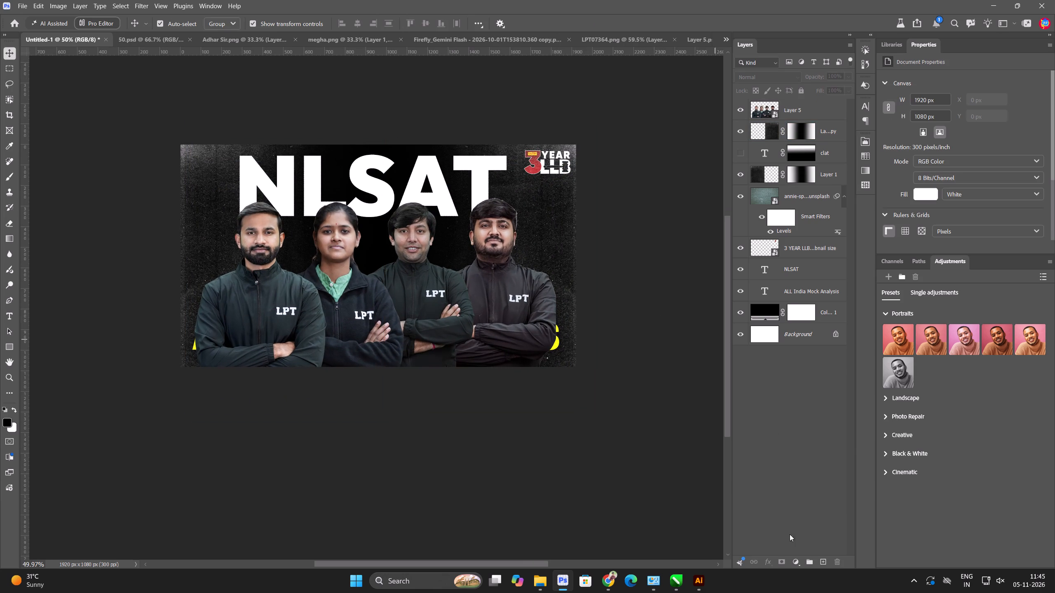
click(799, 564)
click(803, 550)
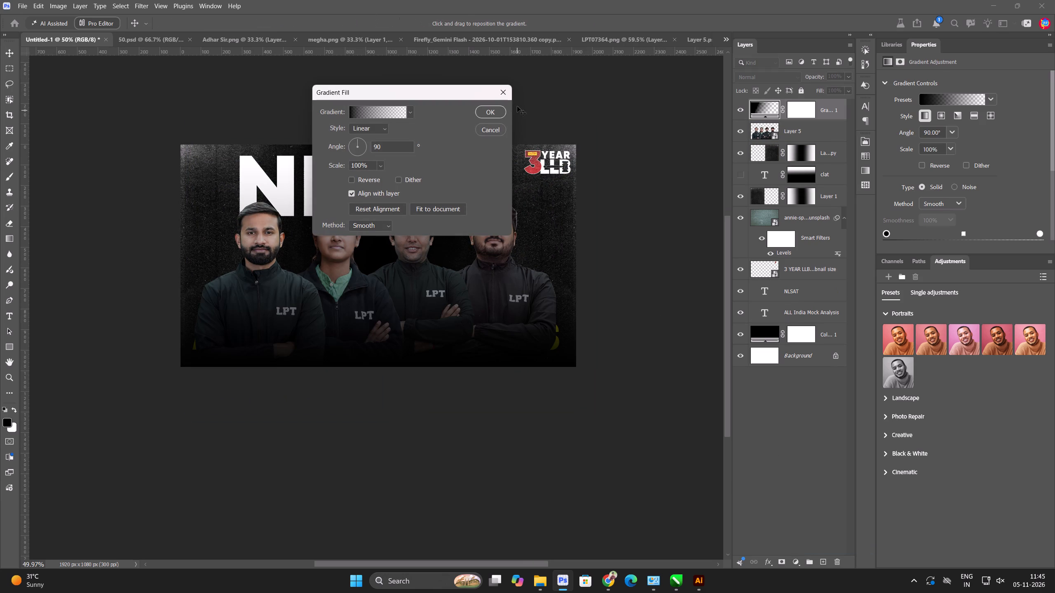
click(494, 107)
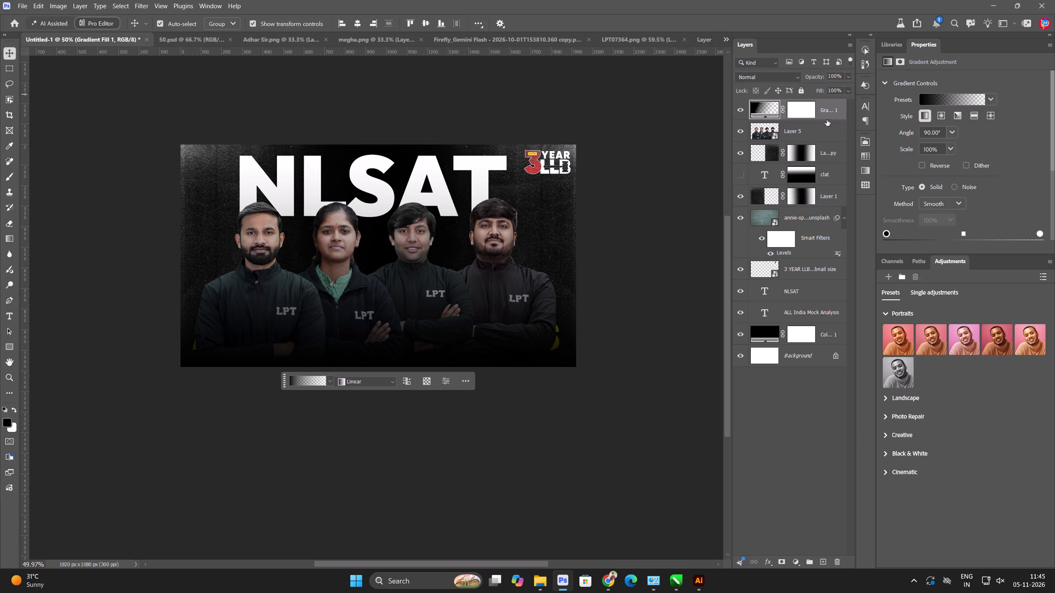
Move the gradient fill and the Layer 5 faculty group together beneath the Layer 1 copy texture layer.
shift+click(827, 122)
shift+click(828, 132)
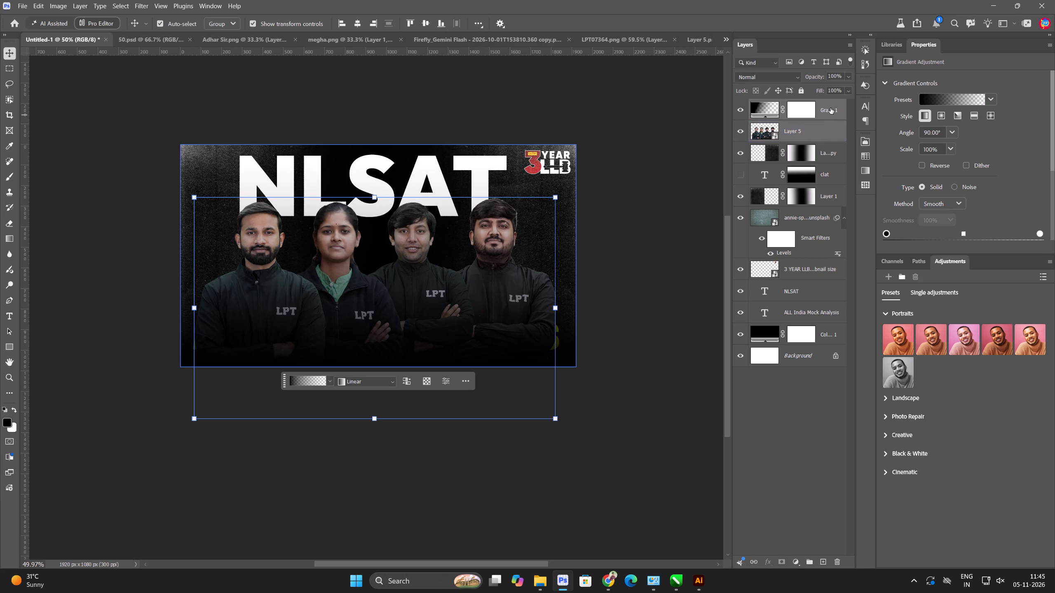
drag(830, 108, 806, 256)
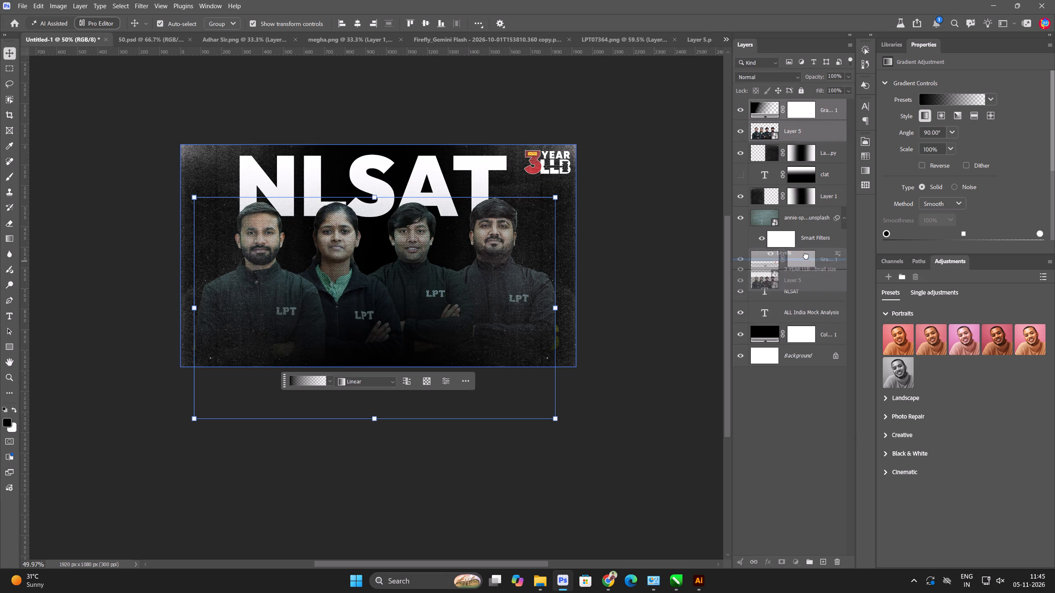
drag(806, 256, 816, 184)
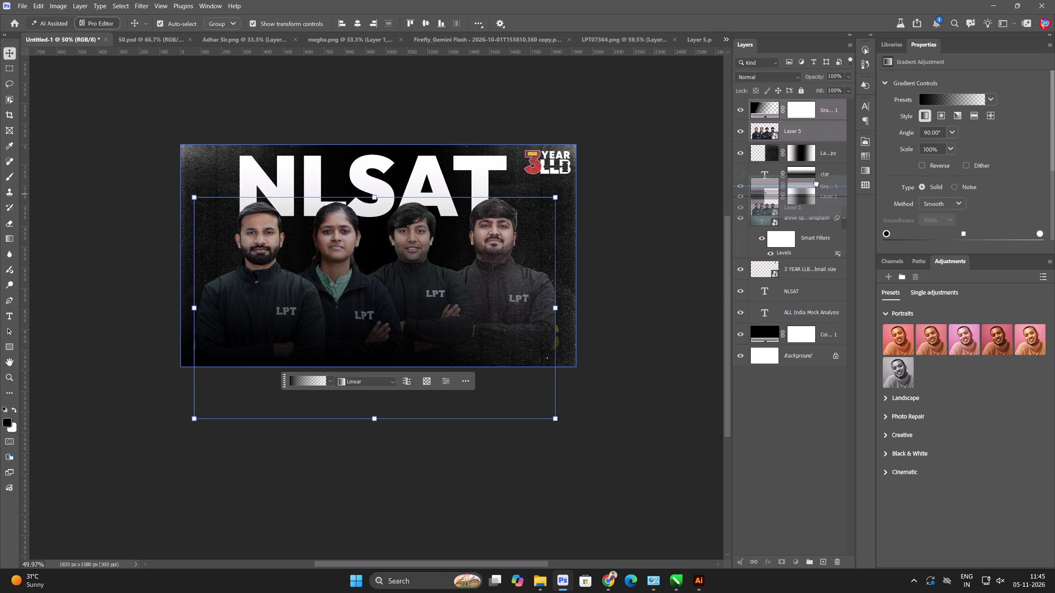
drag(816, 184, 822, 168)
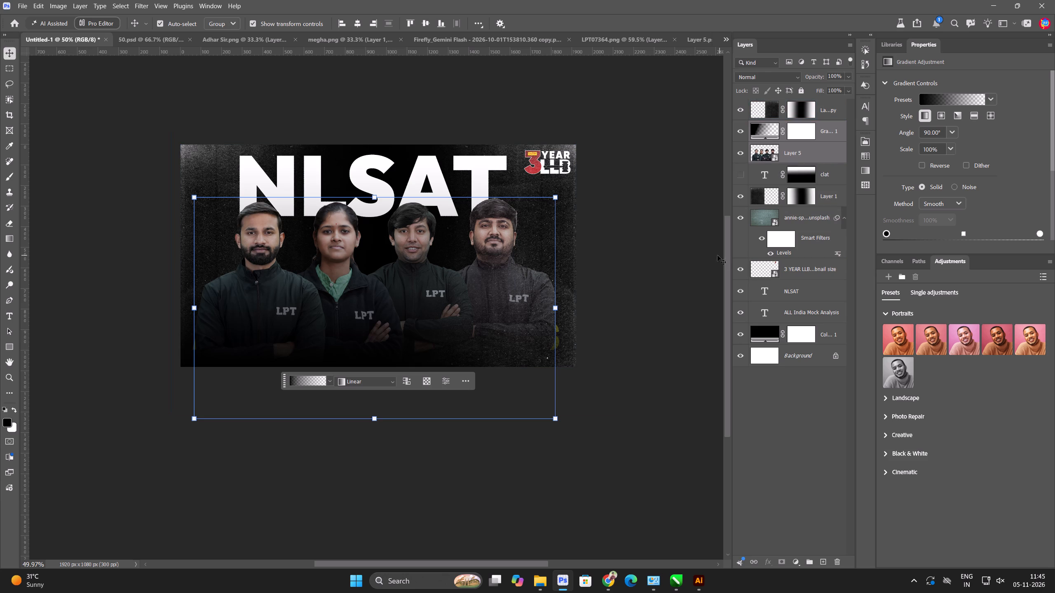
click(711, 256)
Bring the 3 YEAR LLB logo, NLSAT and ALL India Mock Analysis layers together to the top of the stack.
scroll(533, 266, up, 3)
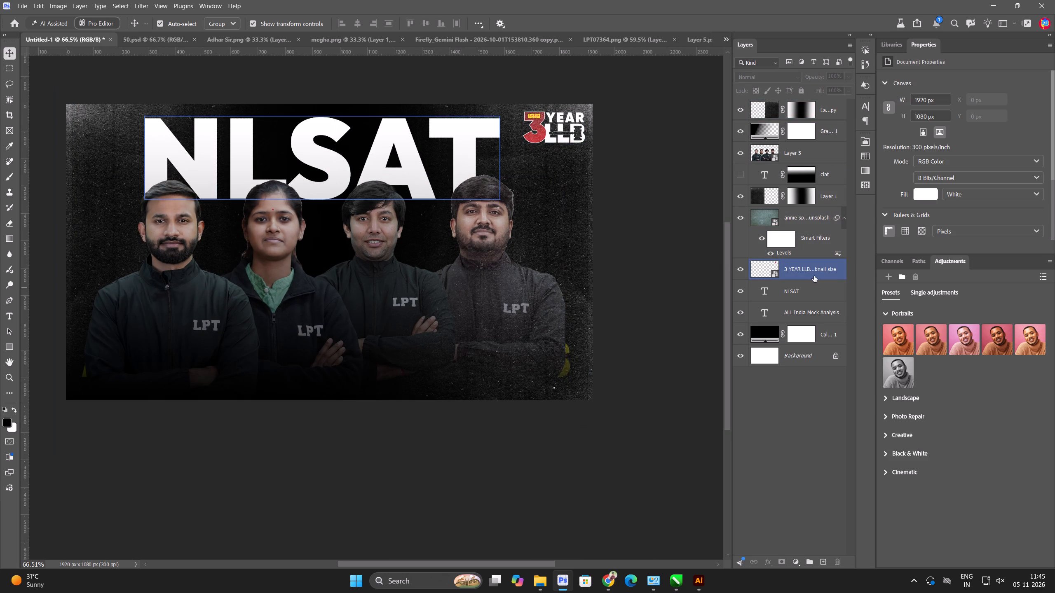
click(814, 273)
shift+click(808, 307)
drag(812, 264, 833, 98)
click(664, 275)
Move the NLSAT text layer behind the faculty group, directly beneath Layer 1.
scroll(660, 277, down, 3)
scroll(474, 261, up, 3)
click(391, 204)
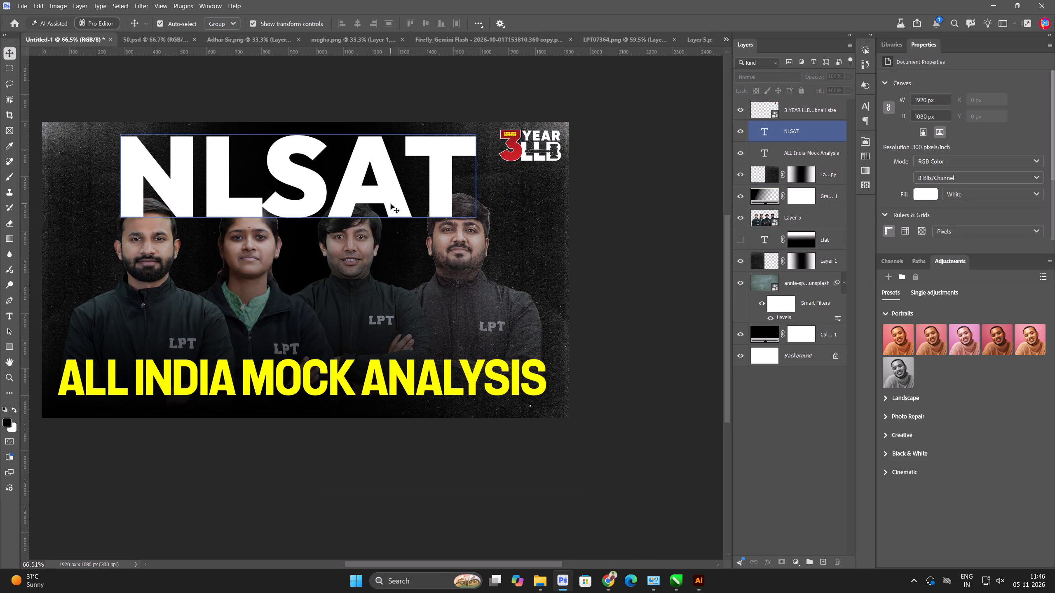
drag(807, 128, 807, 264)
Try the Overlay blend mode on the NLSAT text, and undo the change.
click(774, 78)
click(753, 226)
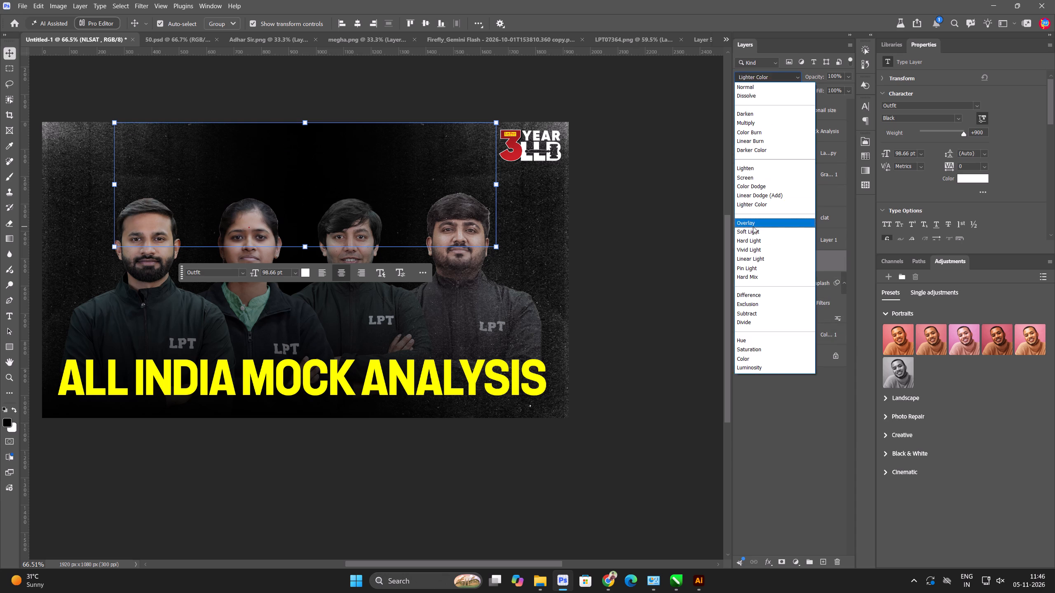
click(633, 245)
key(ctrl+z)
Move the Layer 1 copy texture beneath the Layer 5 faculty group in the stacking order.
scroll(633, 245, down, 4)
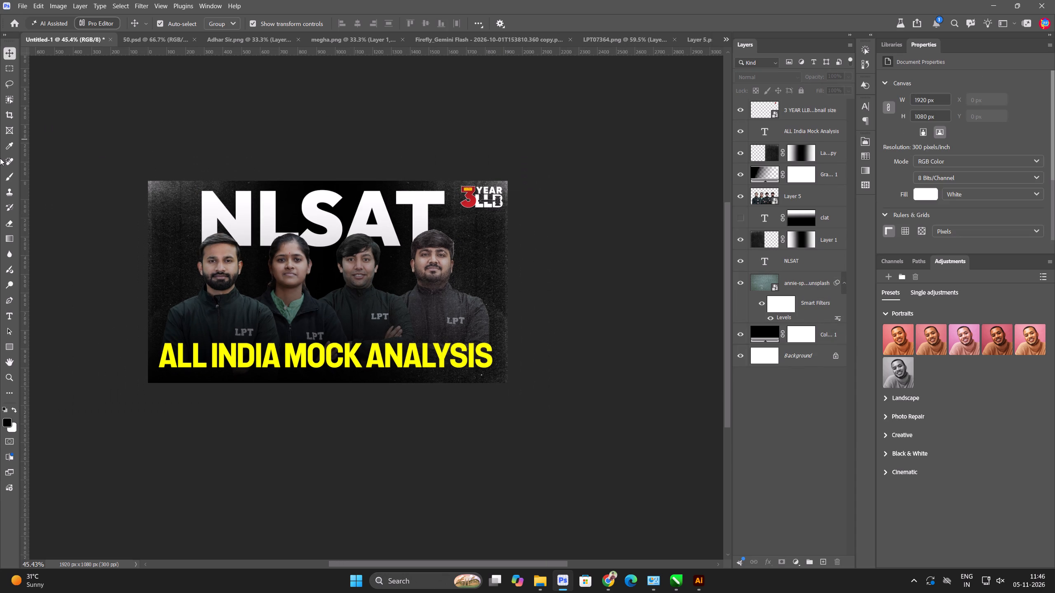
key(ctrl+0)
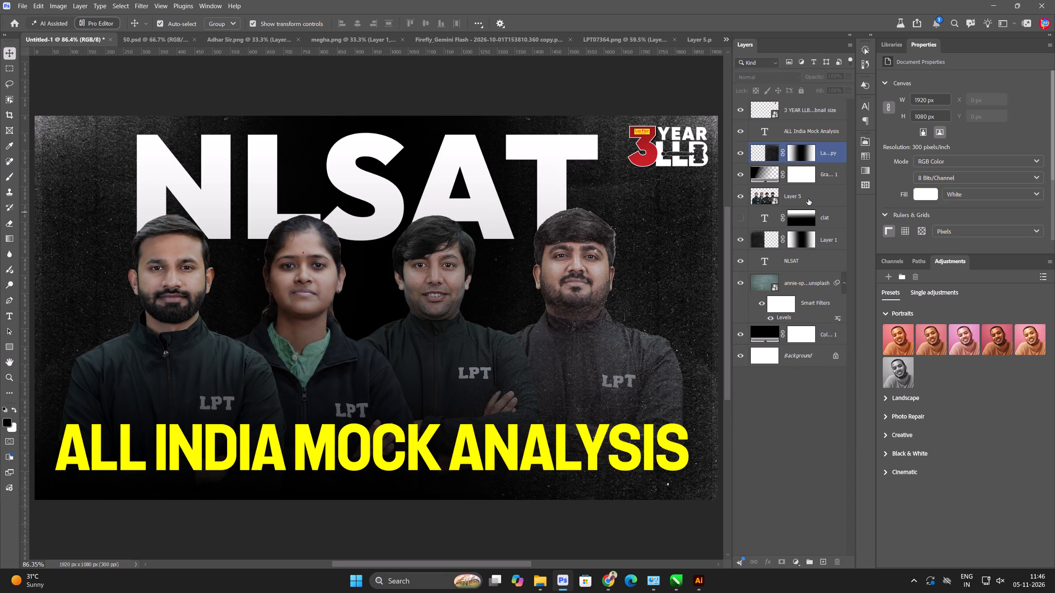
click(804, 196)
drag(829, 146, 829, 199)
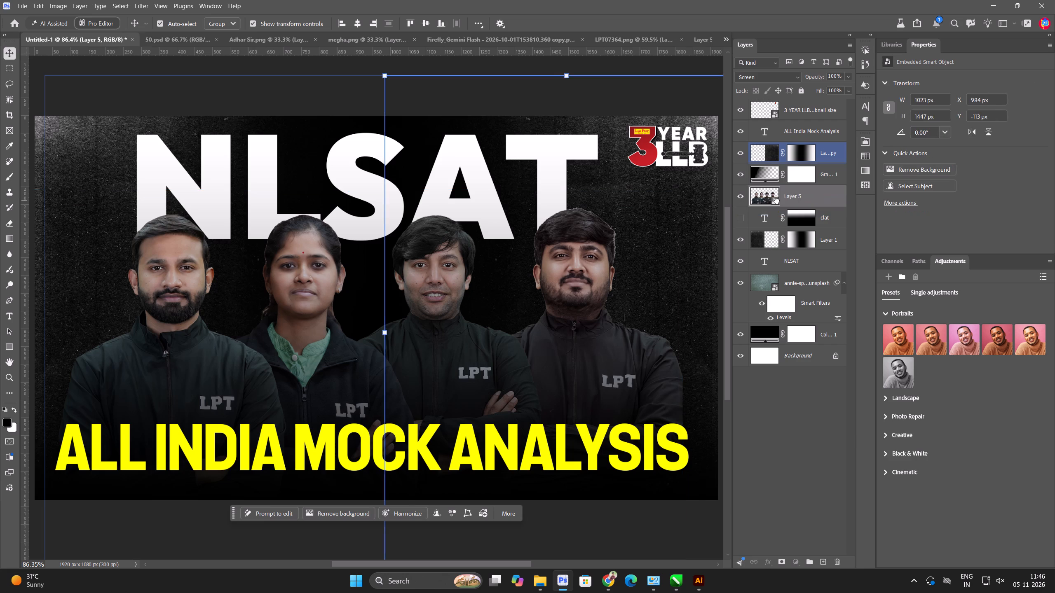
scroll(654, 201, down, 4)
Edit the gradient fill so that its 0% opacity stop sits at location 58.
click(794, 180)
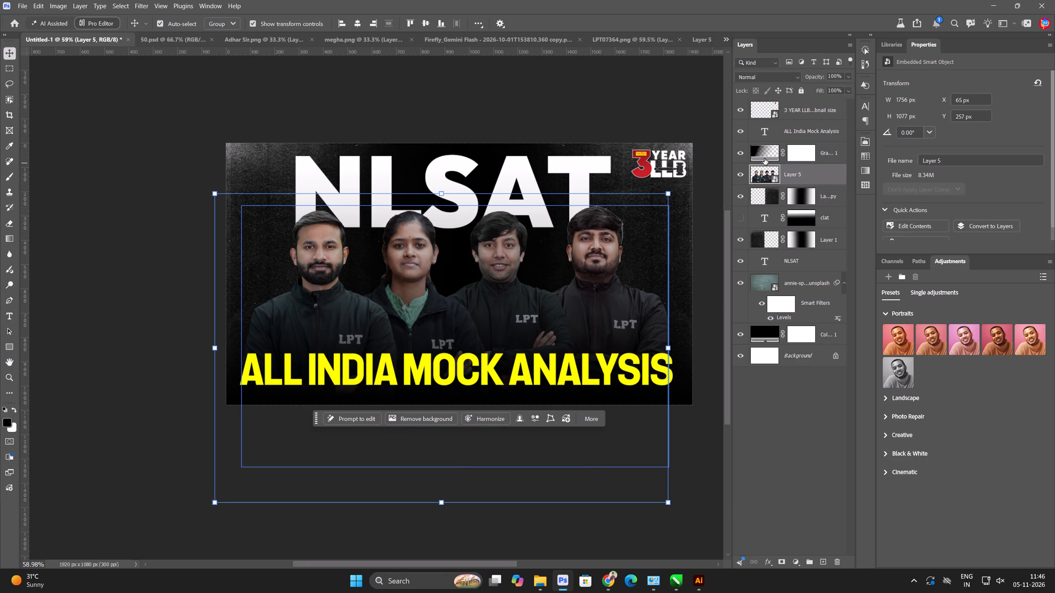
double_click(764, 152)
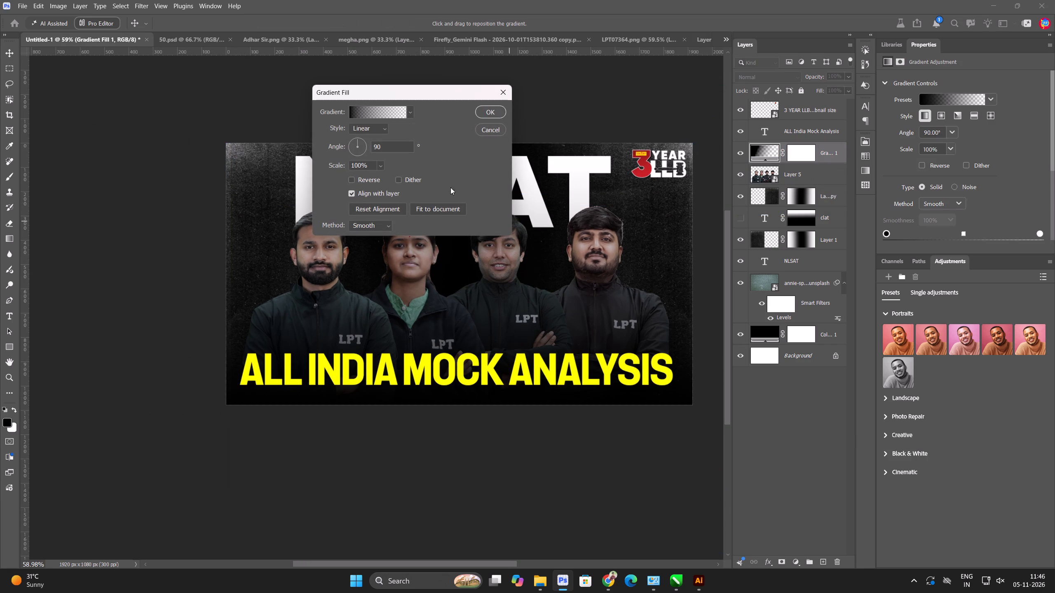
click(359, 114)
drag(690, 301, 606, 303)
click(689, 154)
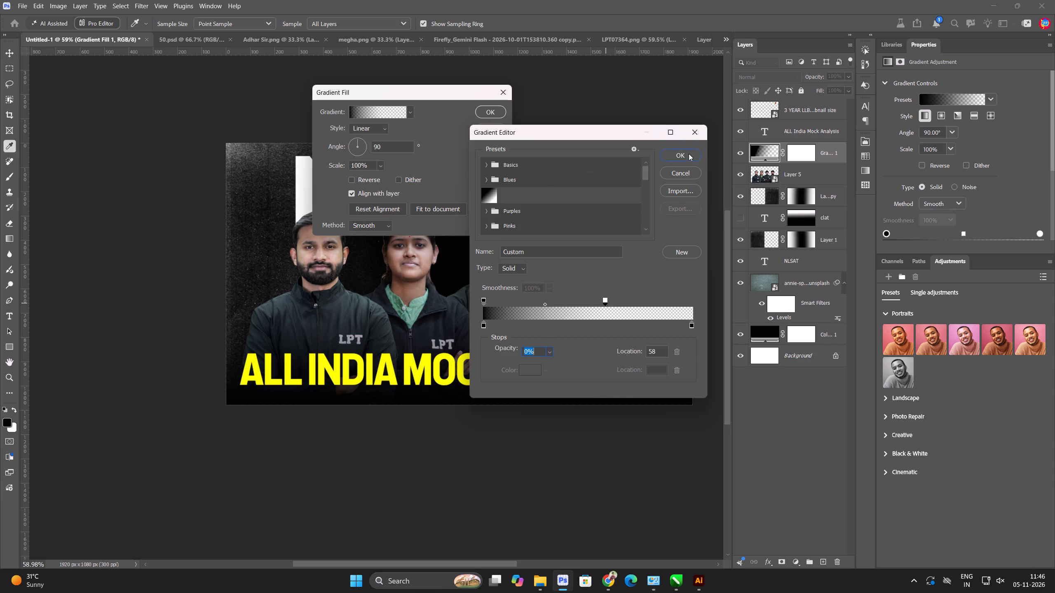
click(497, 114)
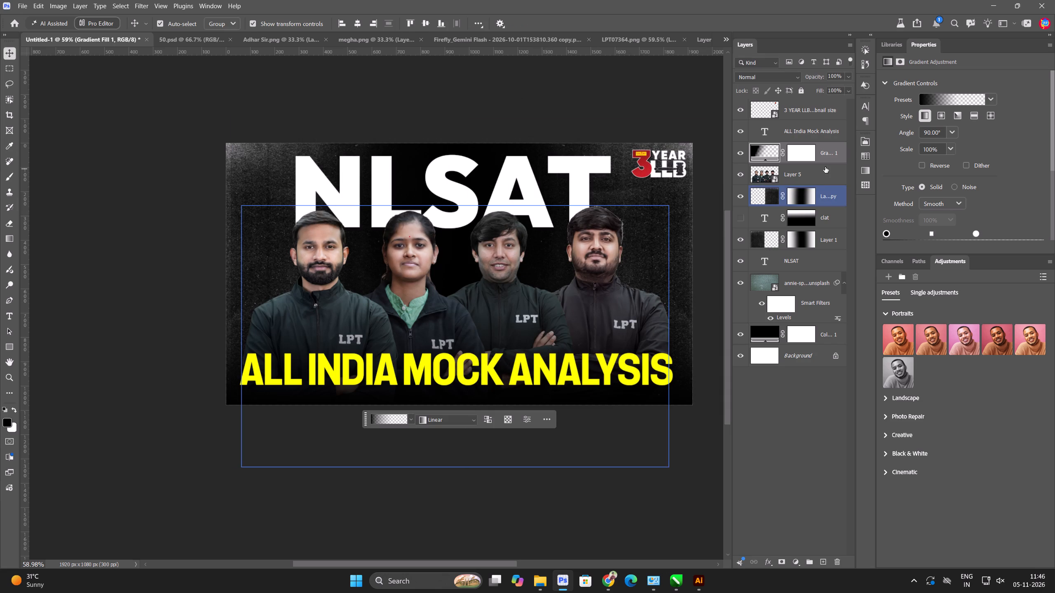
Nudge the Layer 5 faculty group up to Y 229 px.
click(824, 171)
key(Up)
key(Up)
key(Up)
key(Up)
key(Up)
key(Up)
key(Up)
key(Up)
key(Up)
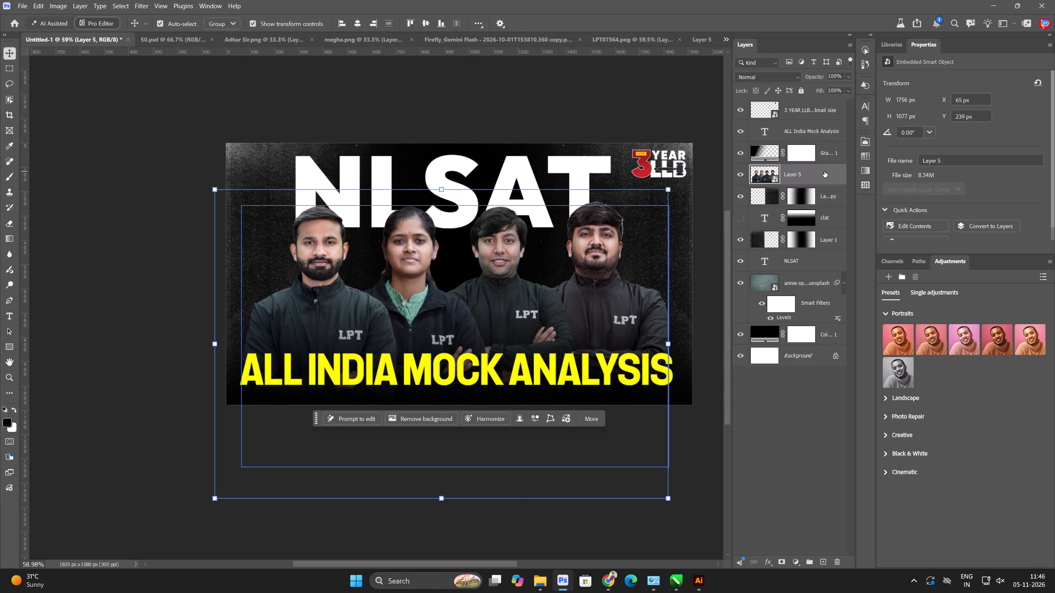
key(Up)
key(Up)
key(Up)
key(Up)
key(Up)
click(579, 164)
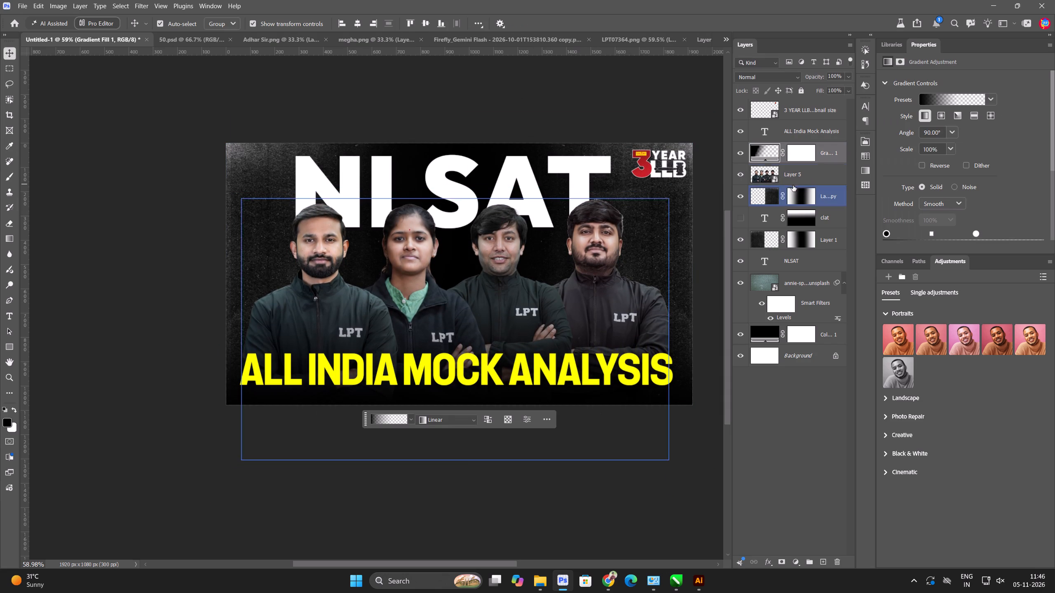
Centre the NLSAT text horizontally on the canvas.
click(814, 262)
triple_click(361, 23)
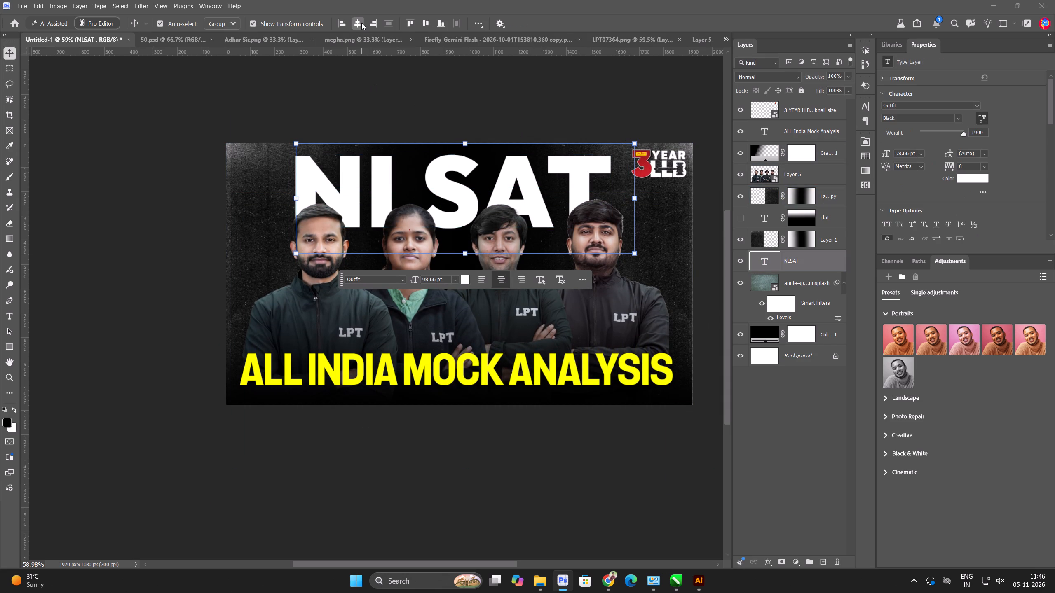
click(539, 98)
Centre the Layer 5 faculty group horizontally on the canvas.
click(828, 172)
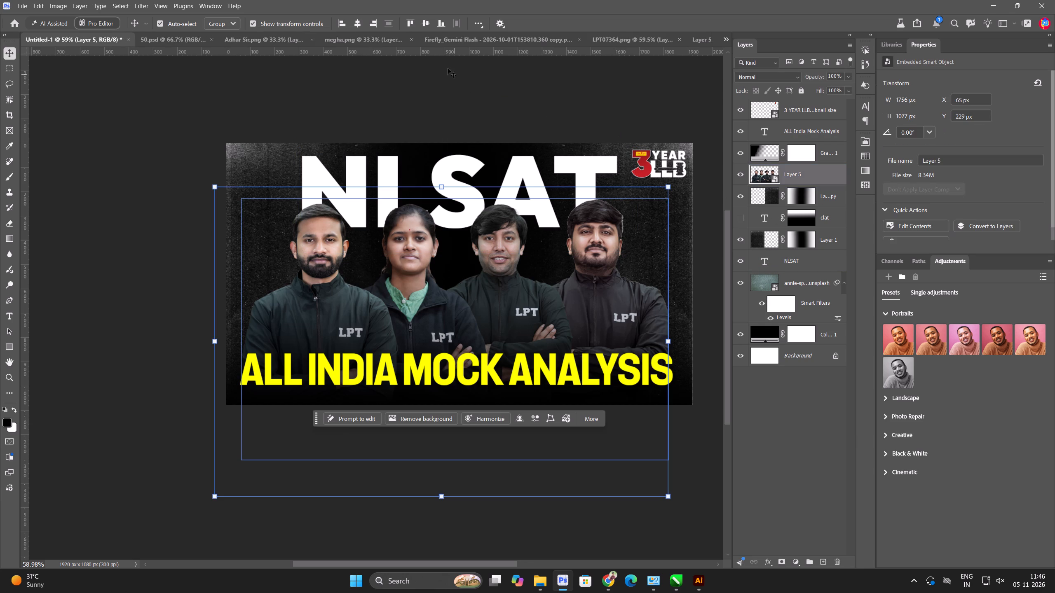
click(356, 26)
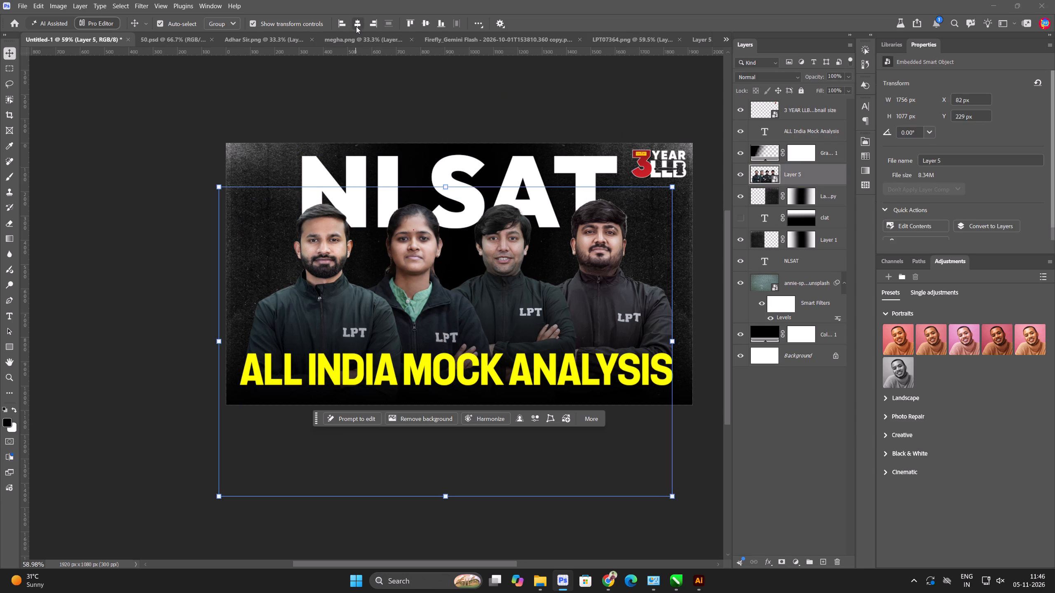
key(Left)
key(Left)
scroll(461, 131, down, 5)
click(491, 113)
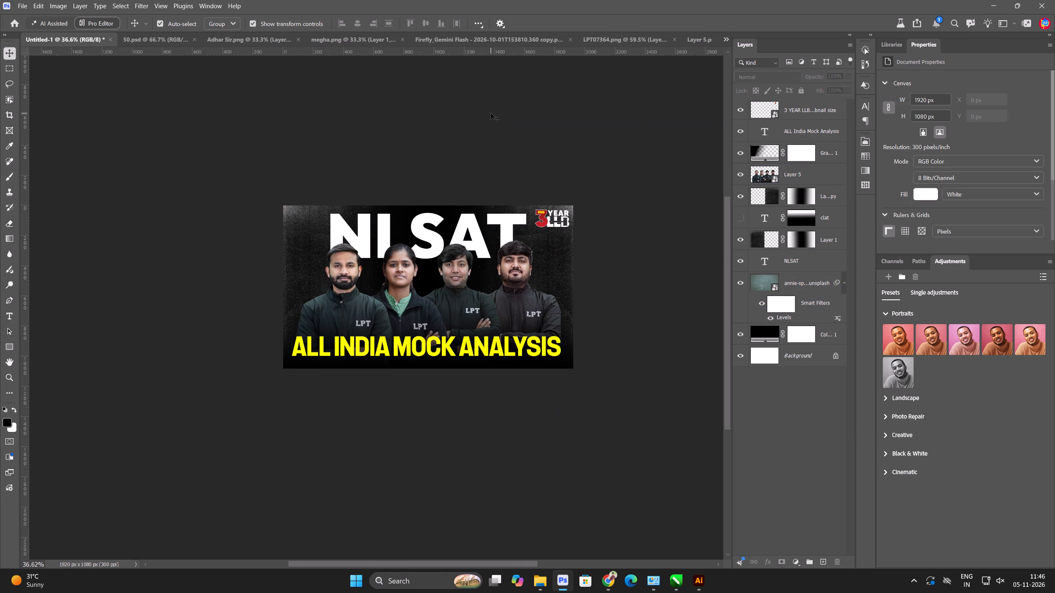
Move the ALL INDIA MOCK ANALYSIS text straight down a little, closer to the canvas's lower edge.
key(ctrl+0)
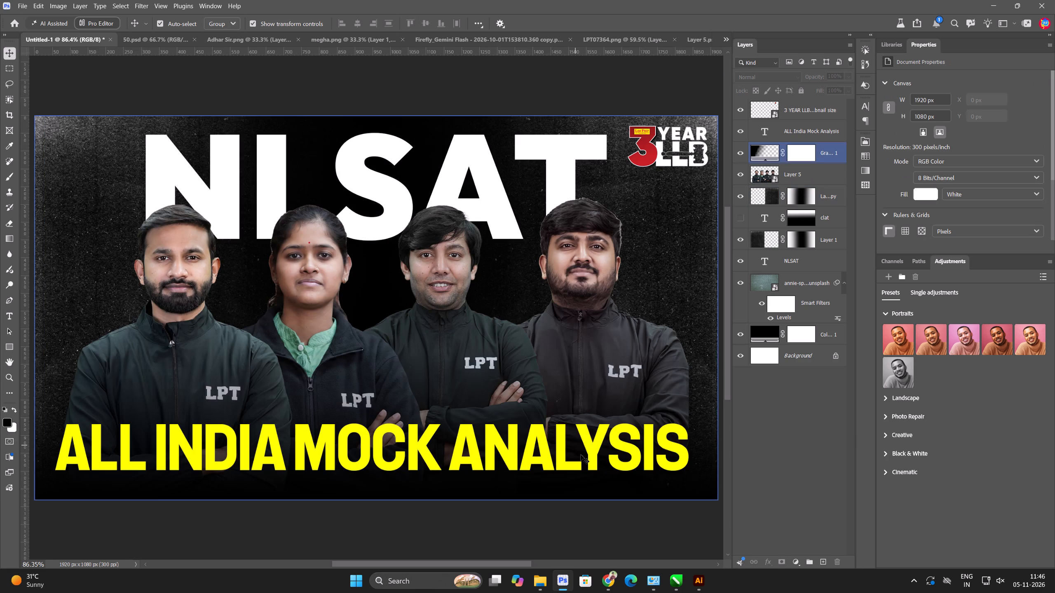
drag(559, 457, 560, 467)
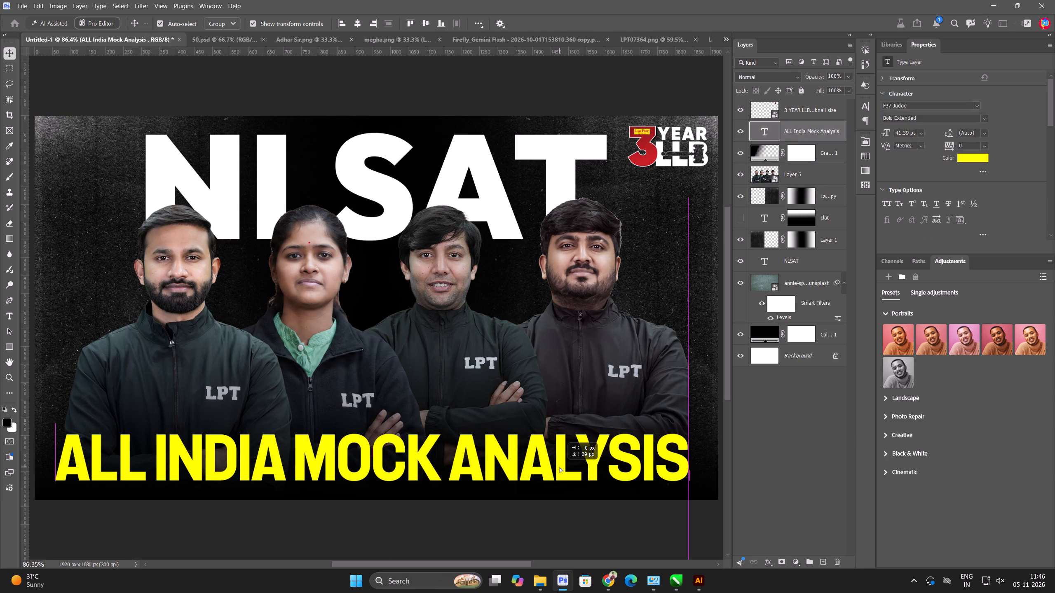
drag(560, 467, 560, 466)
Cut the words ALL INDIA out of the yellow title so that it reads only MOCK ANALYSIS.
double_click(560, 466)
click(349, 465)
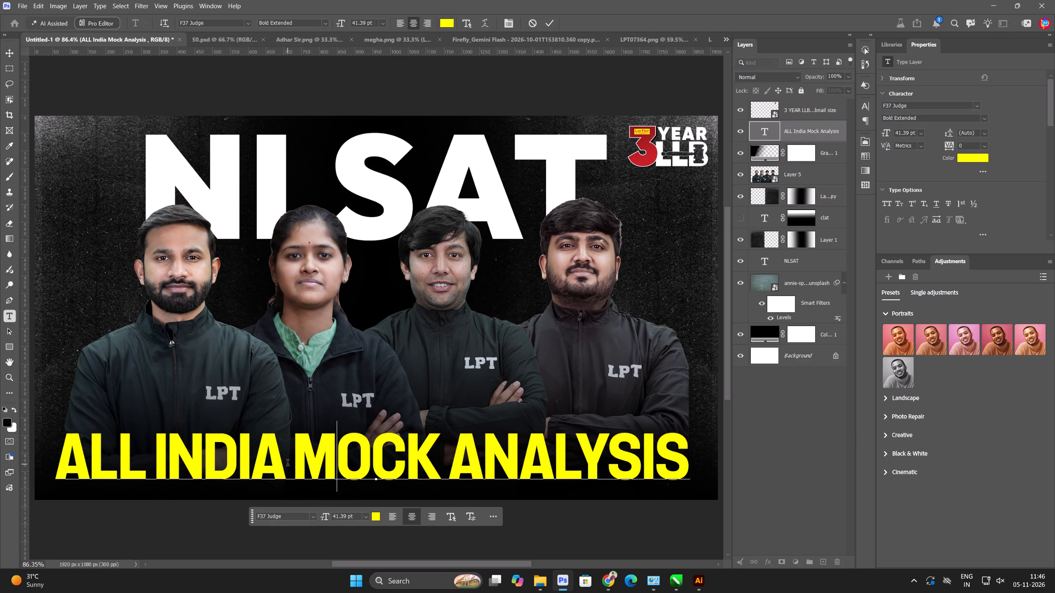
drag(290, 465, 64, 465)
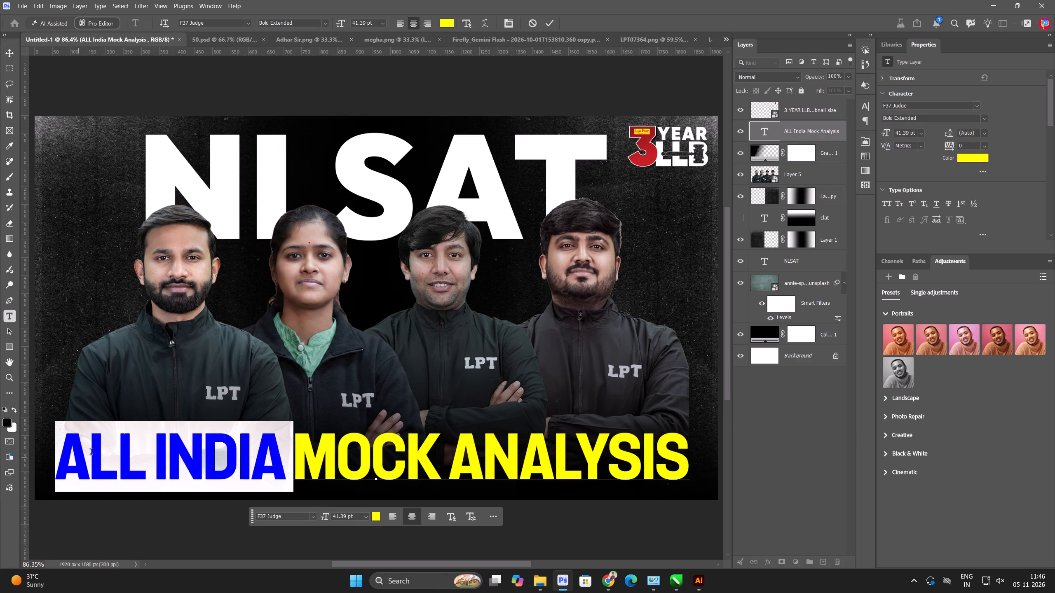
key(ctrl+x)
key(ctrl+a)
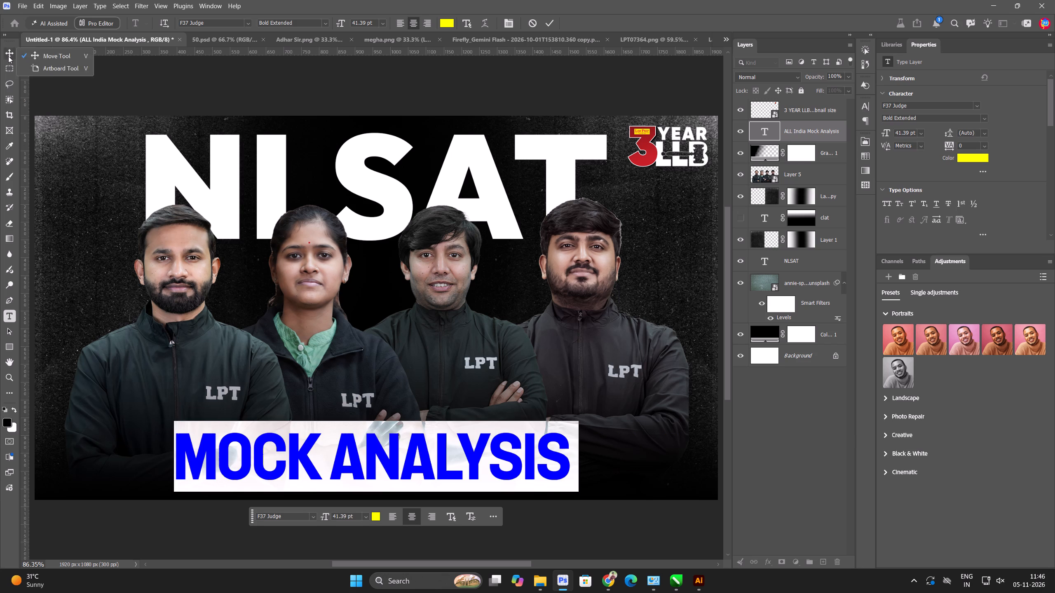
click(8, 56)
Scale the MOCK ANALYSIS text up to about 47.51 pt and reposition it near the canvas's lower edge.
drag(579, 462, 639, 465)
drag(558, 465, 551, 465)
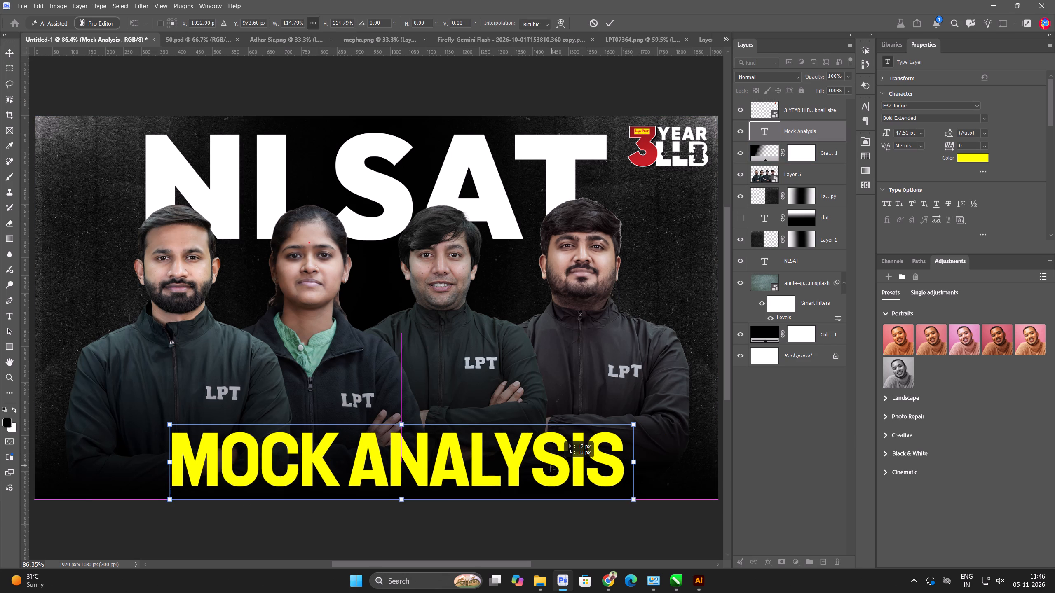
drag(551, 465, 544, 465)
key(Return)
Duplicate the MOCK ANALYSIS text directly above itself and replace the copy's wording with the cut ALL India text.
alt+drag(508, 473, 506, 463)
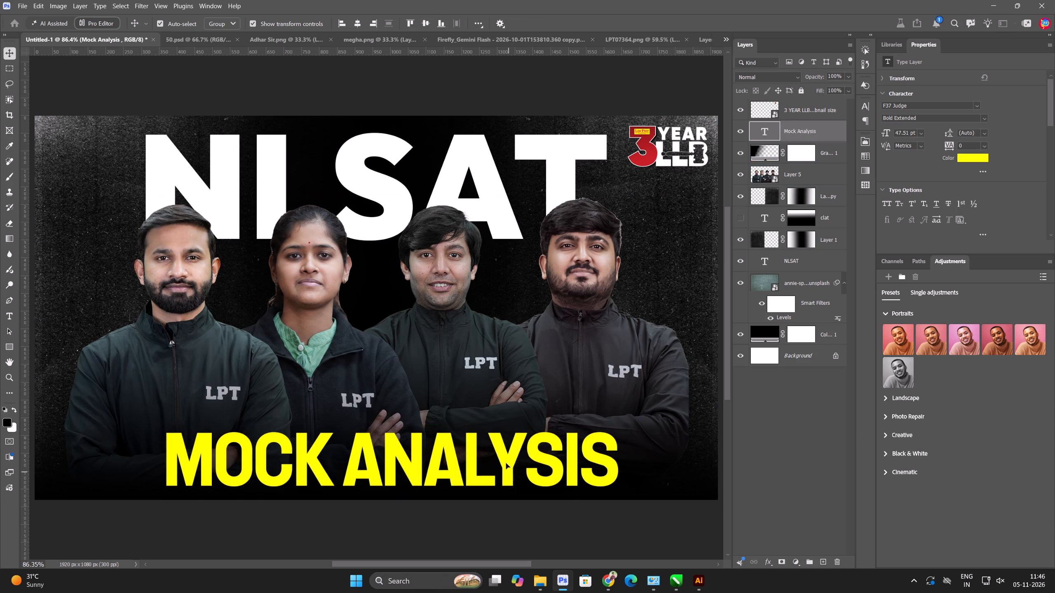
alt+drag(506, 463, 506, 409)
double_click(506, 409)
key(ctrl+v)
Format the ALL India text in Outfit Black, all caps, at 28 pt.
key(ctrl+a)
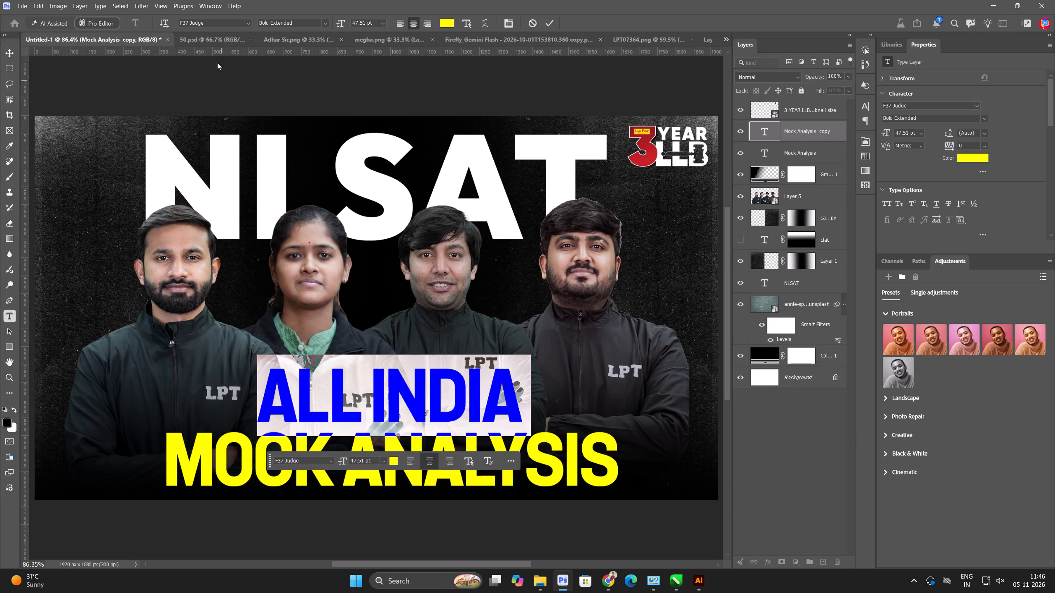
click(219, 21)
text(out)
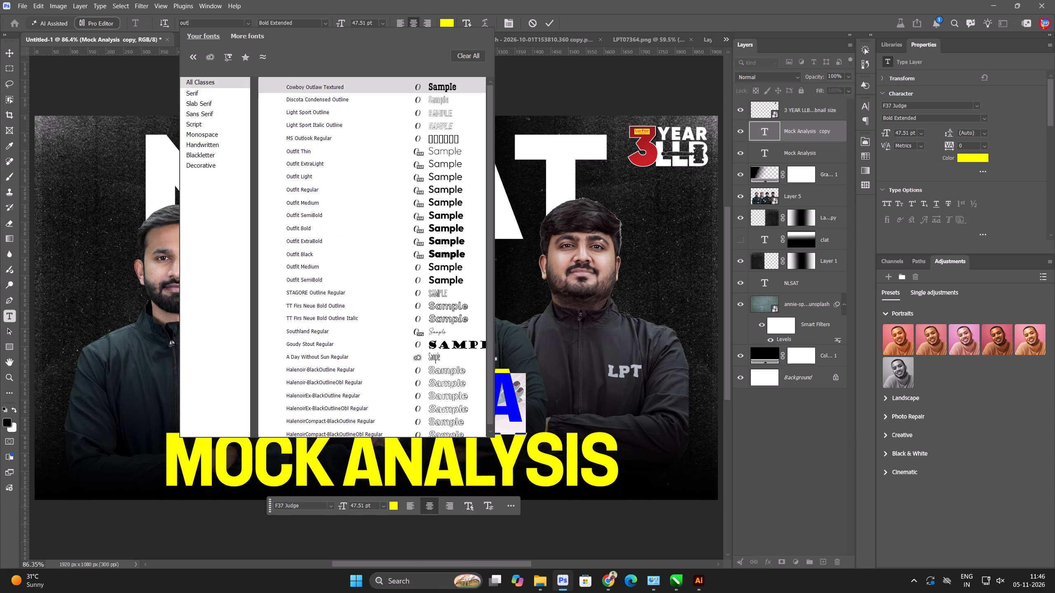
click(448, 254)
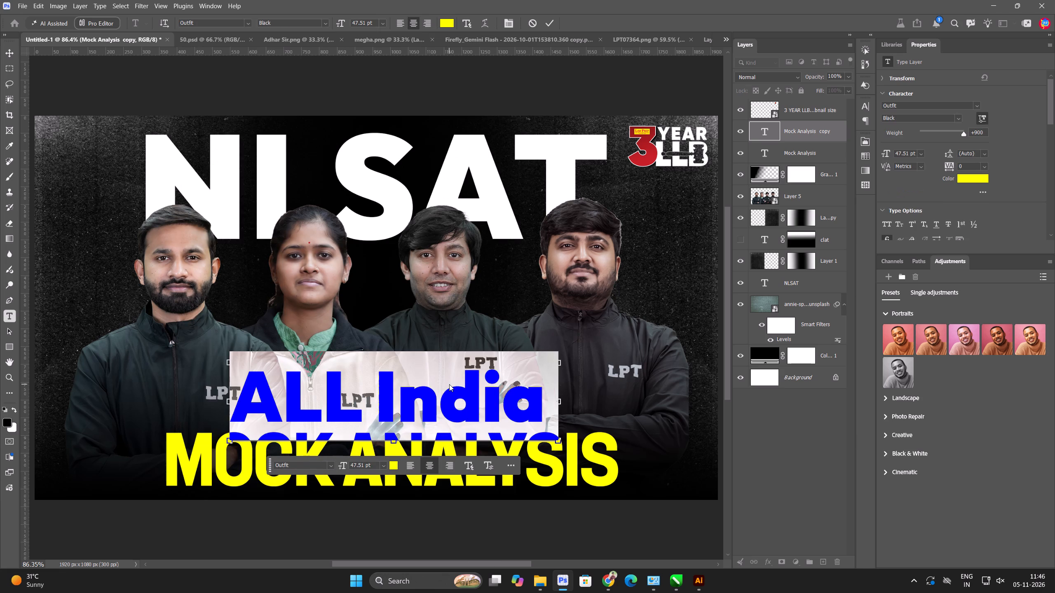
key(ctrl+shift+k)
drag(343, 24, 340, 25)
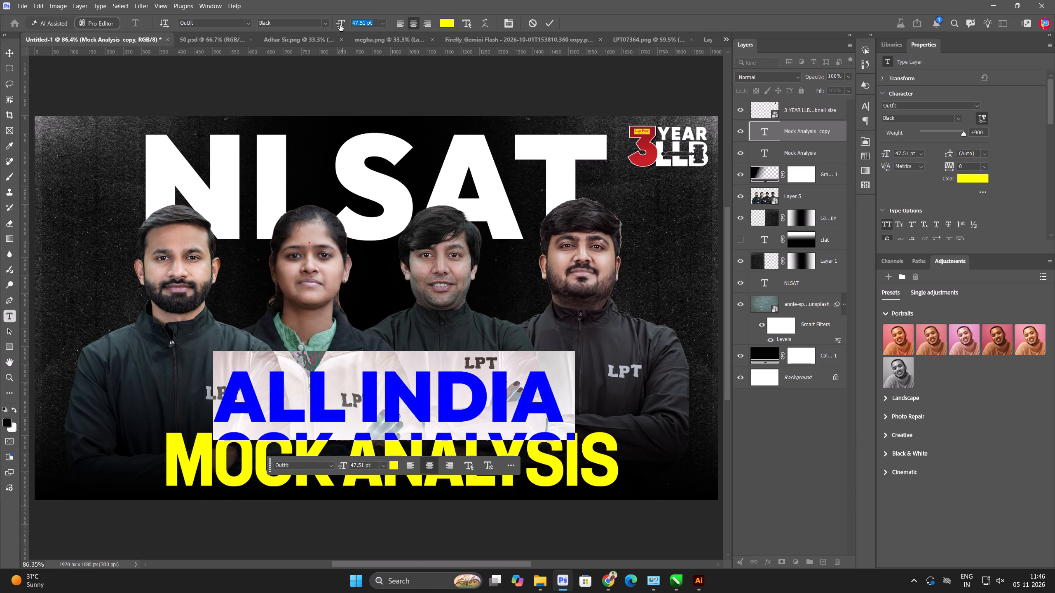
drag(340, 25, 333, 27)
click(9, 51)
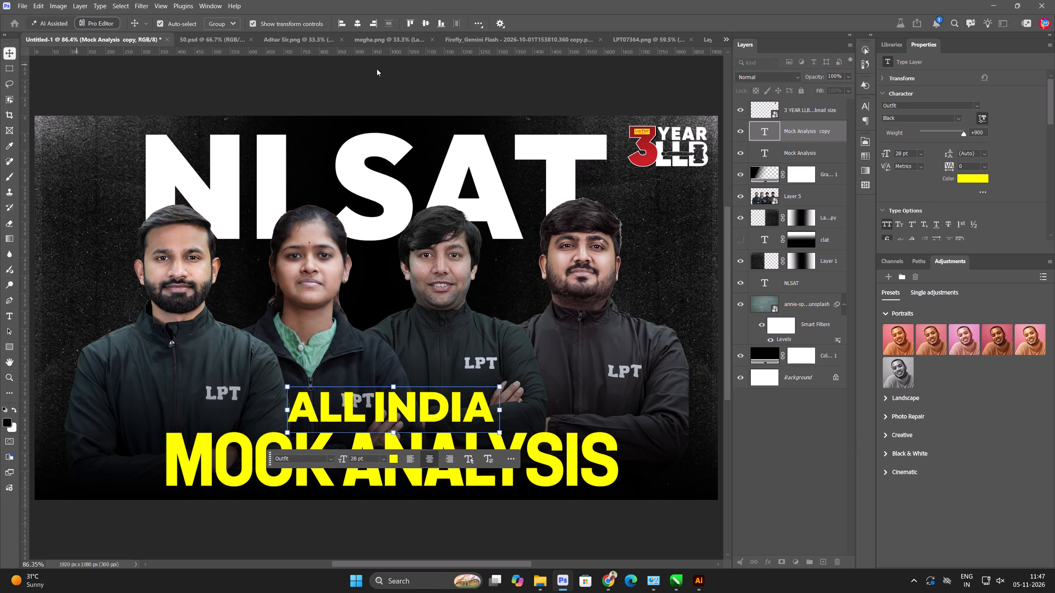
Copy the red Rectangle 2 shape from the 50.psd document and paste it into the Untitled-1 thumbnail.
click(702, 43)
key(ctrl+Tab)
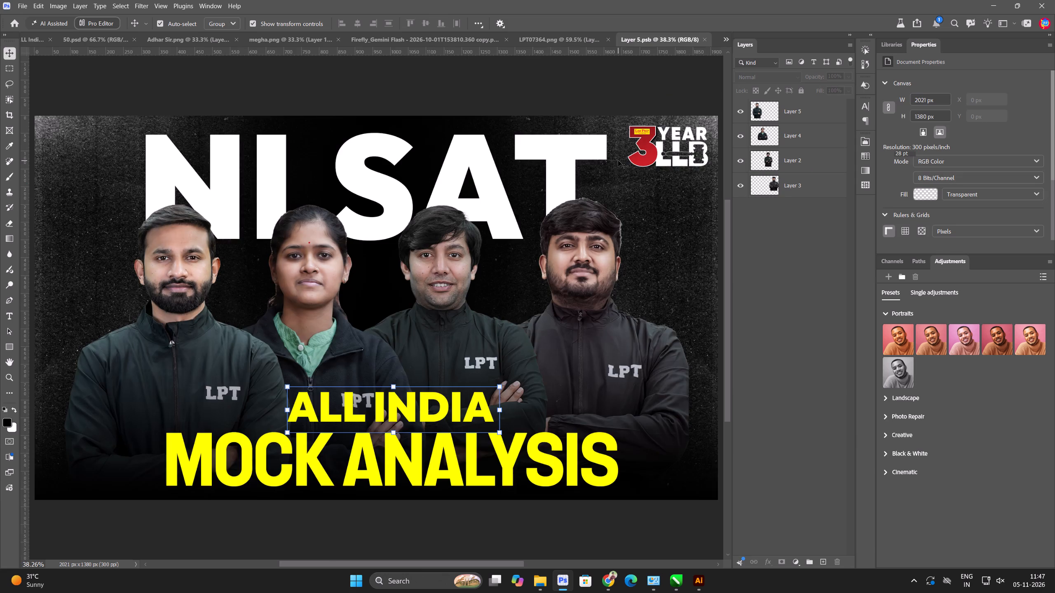
key(ctrl+Tab)
key(ctrl+Tab)
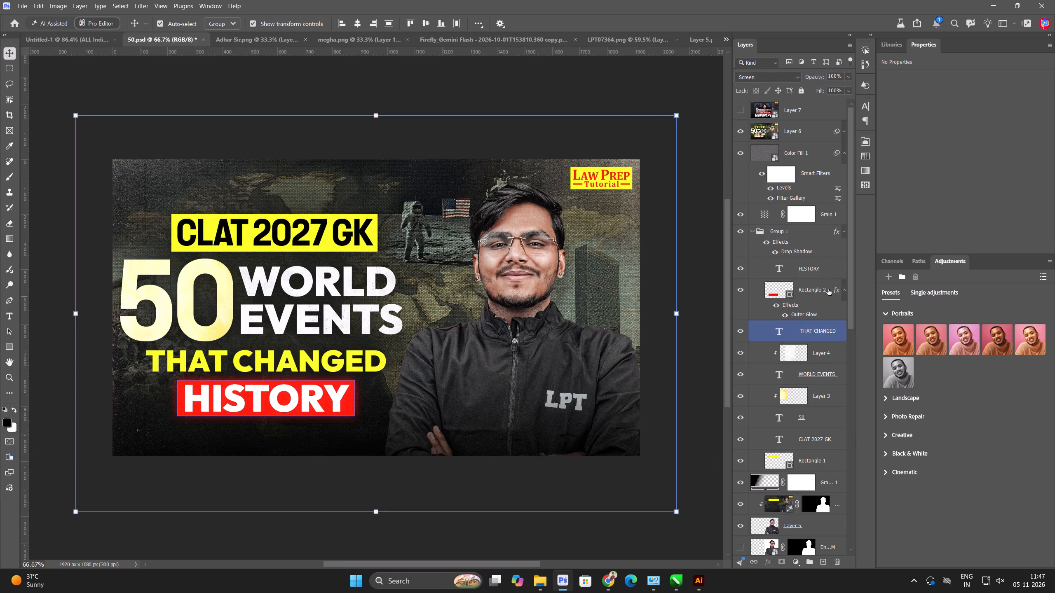
click(828, 289)
key(ctrl+c)
click(61, 37)
key(ctrl+v)
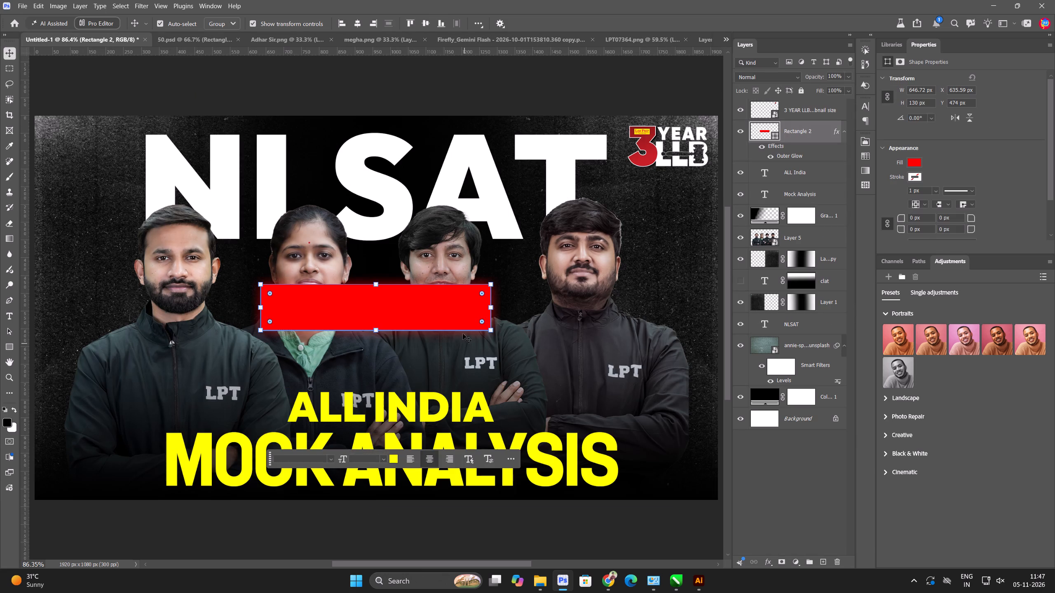
Place the red rectangle over the ALL INDIA text at X 700, Y 758 px and resize it to 633 × 116 px.
drag(455, 308, 477, 402)
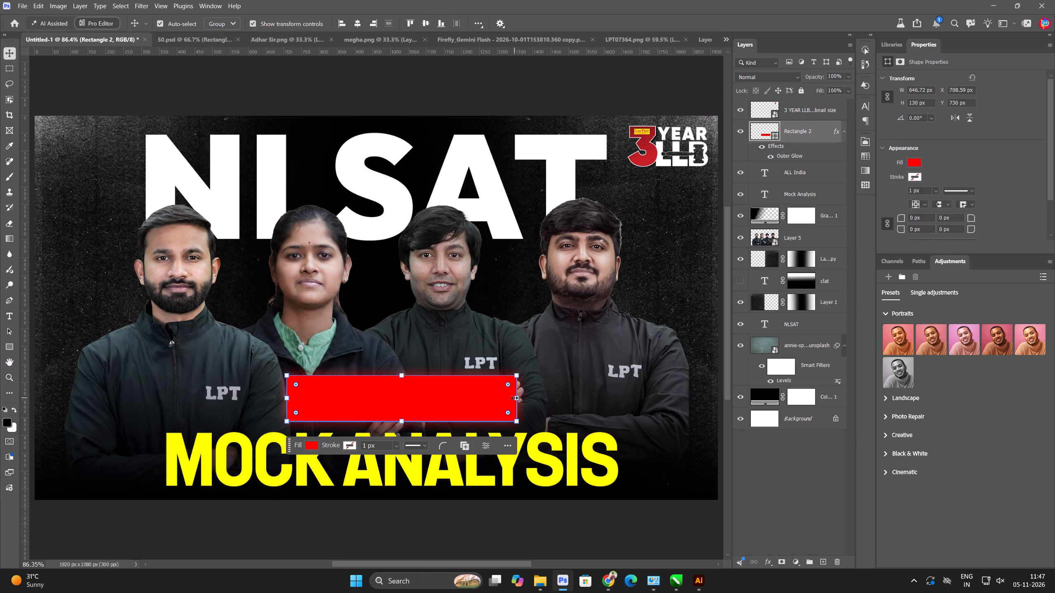
drag(514, 398, 498, 395)
drag(472, 395, 469, 399)
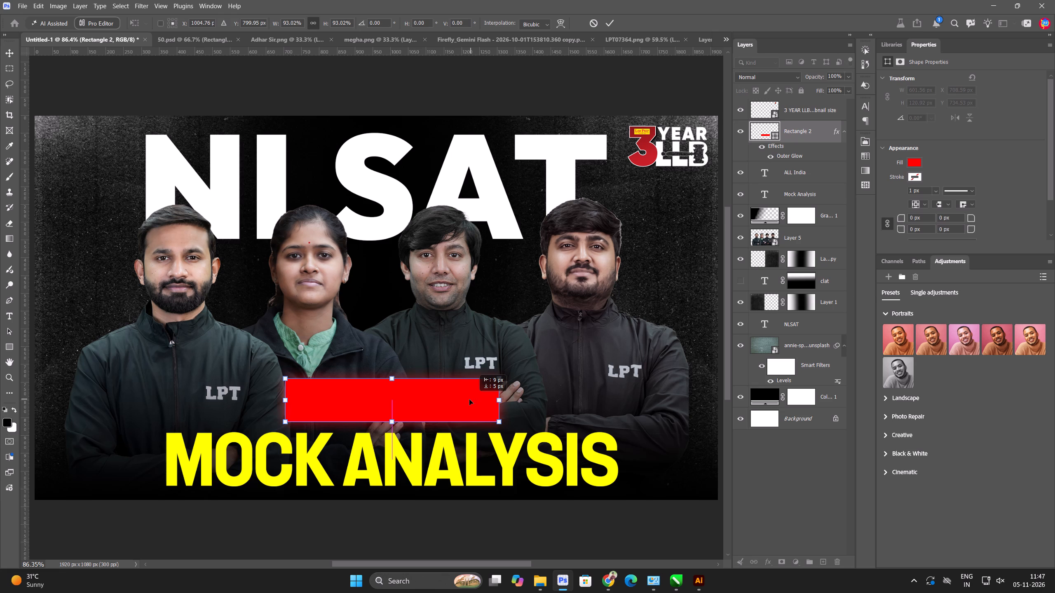
drag(469, 399, 470, 401)
shift+drag(496, 408, 507, 409)
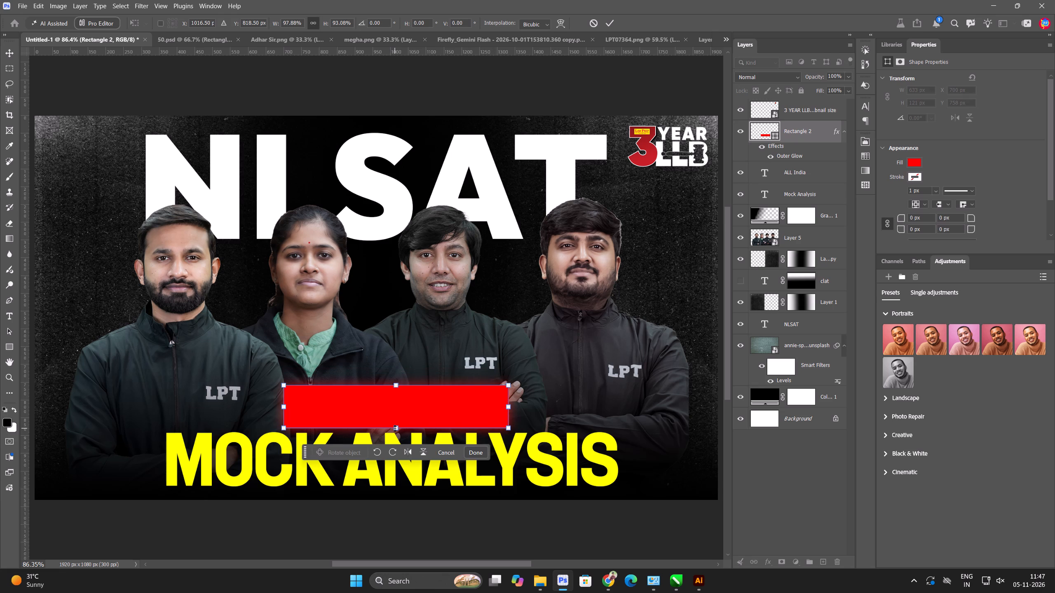
shift+click(395, 428)
click(415, 405)
key(Return)
Move the Rectangle 2 layer down the stack, beneath the ALL India and Mock Analysis text layers.
key(ctrl+bracketleft)
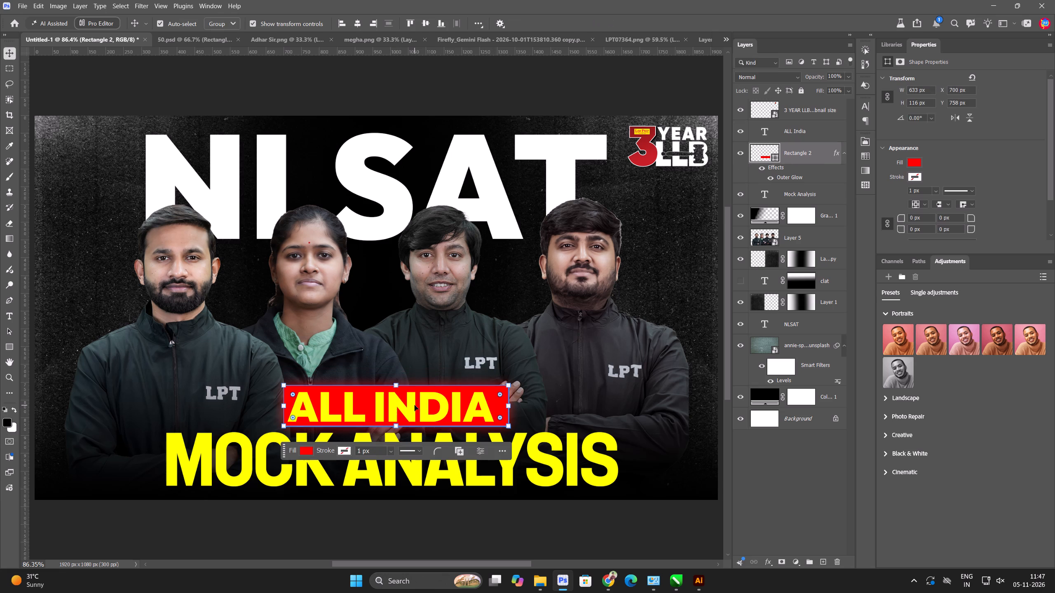
key(ctrl+bracketleft)
Change the ALL INDIA text colour to white, FFFFFF.
click(415, 405)
click(414, 405)
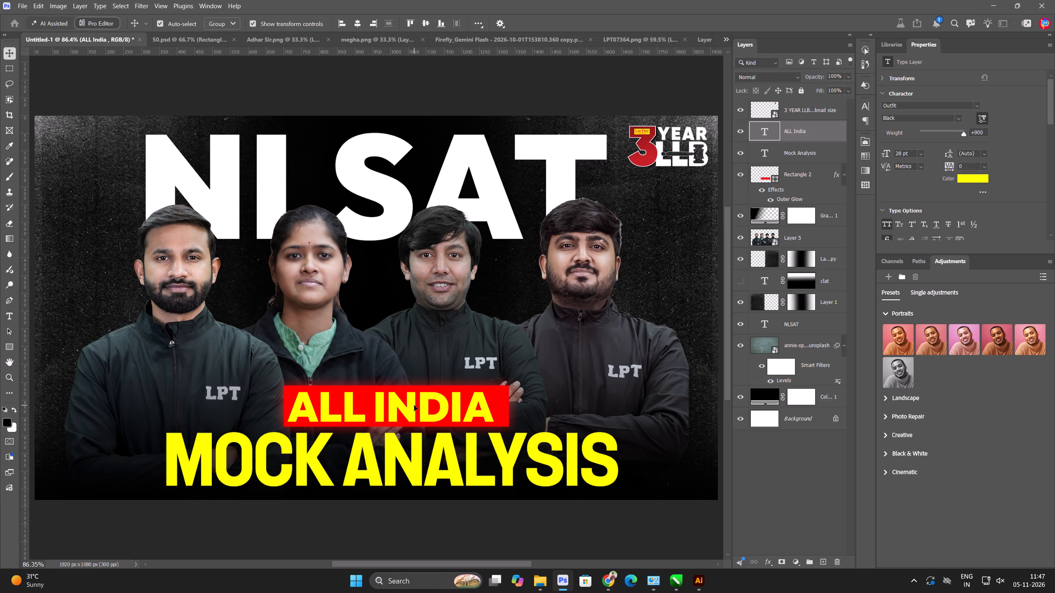
click(979, 179)
drag(465, 297, 226, 72)
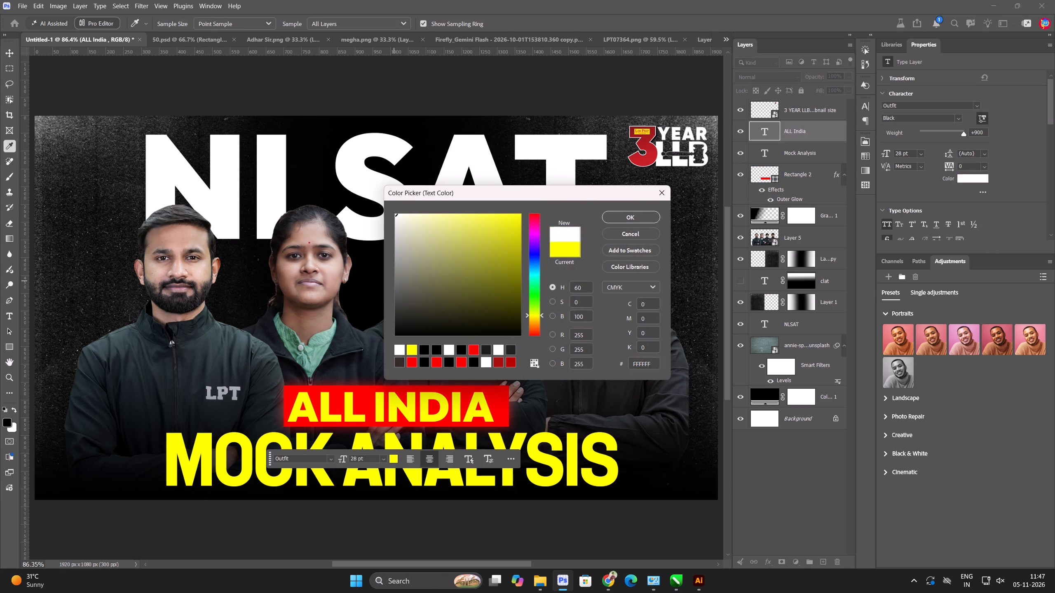
drag(226, 72, 225, 72)
click(626, 224)
click(614, 216)
Select the ALL India text, the Mock Analysis text and the red rectangle together.
scroll(542, 303, down, 2)
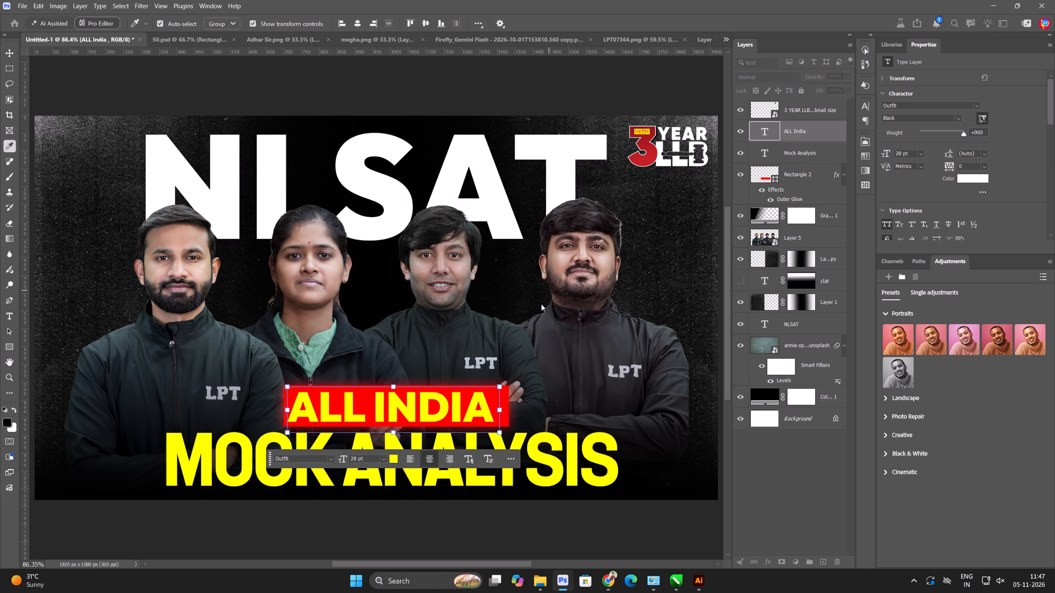
scroll(541, 304, down, 8)
click(615, 420)
click(548, 379)
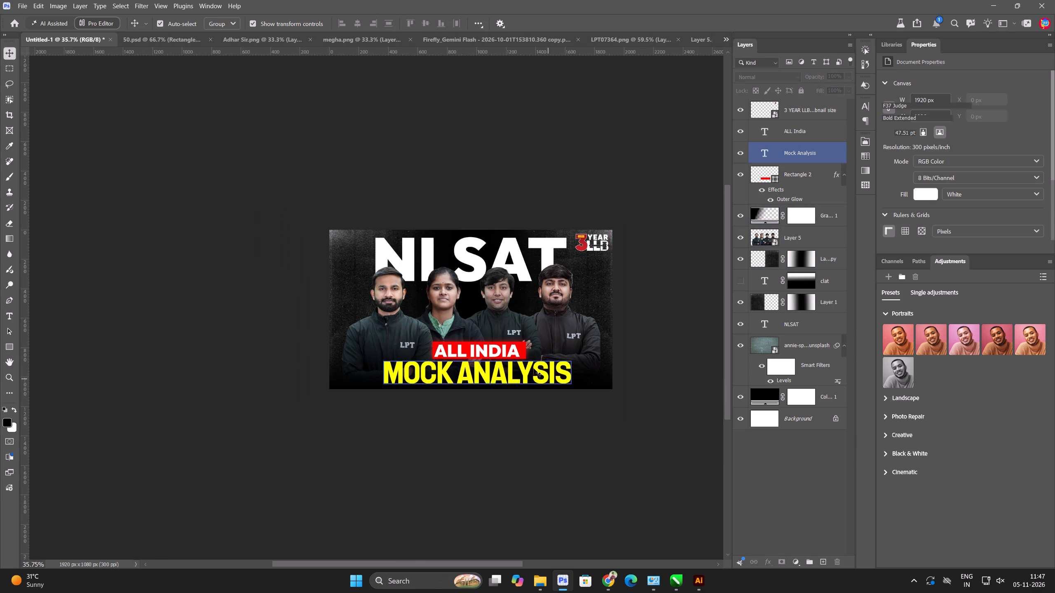
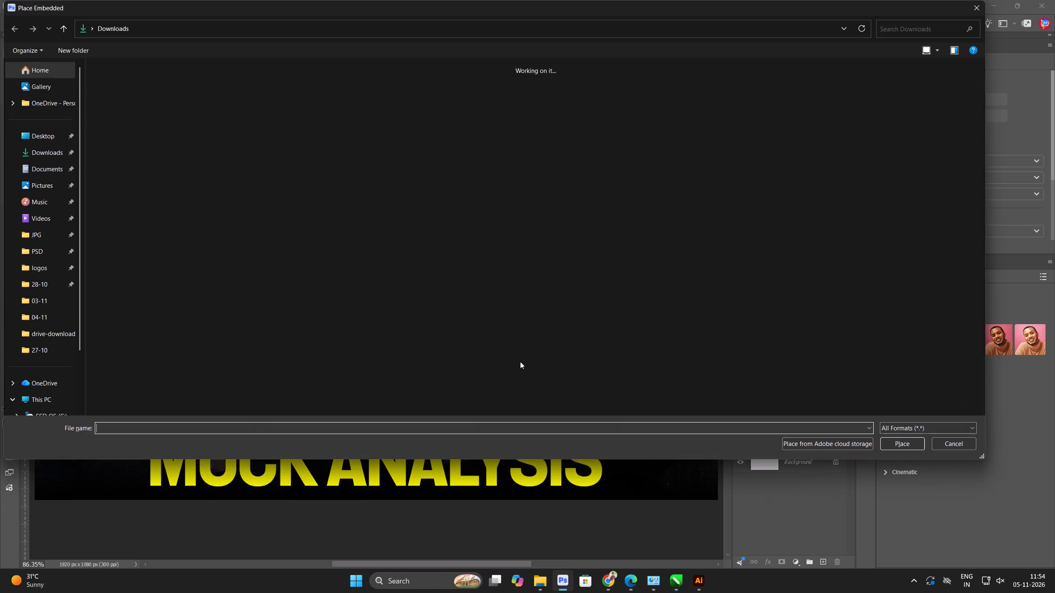
double_click(190, 167)
scroll(269, 187, down, 4)
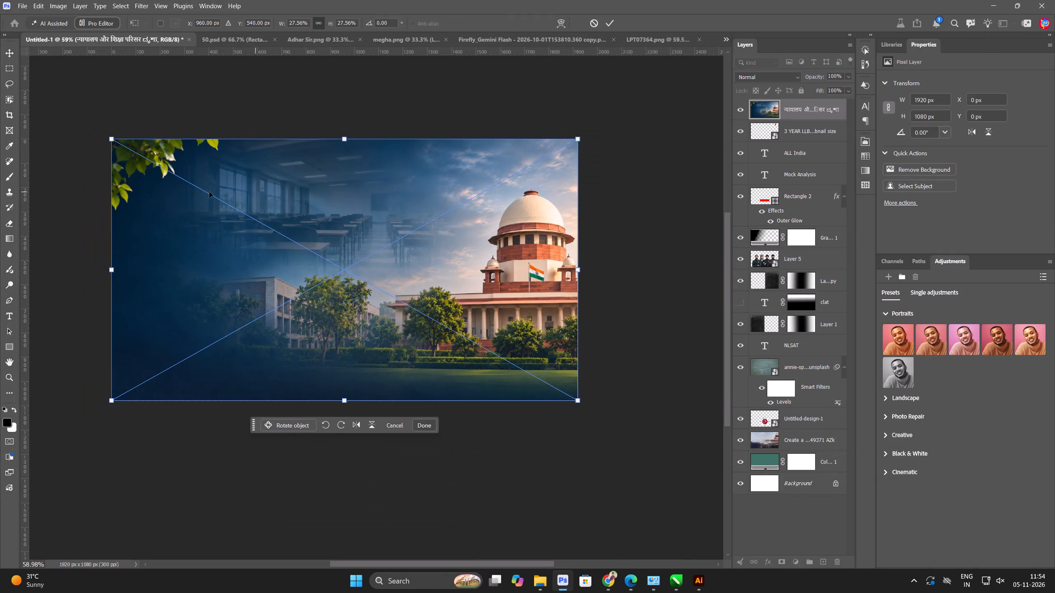
Enlarge the placed background to about 32%, flip it horizontally and shift it left past the canvas edge.
drag(115, 272, 40, 274)
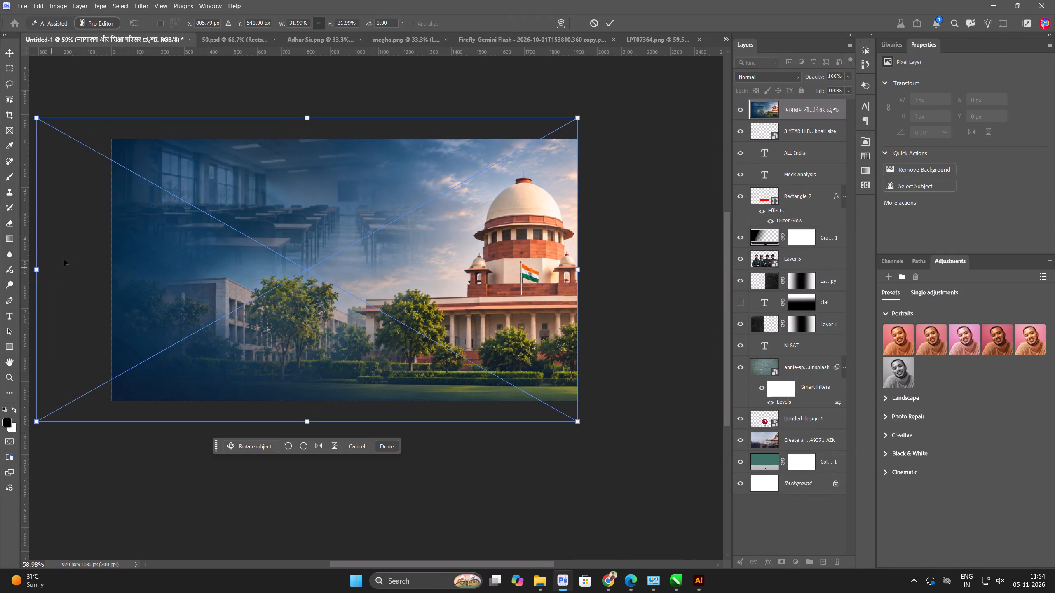
click(321, 453)
click(321, 452)
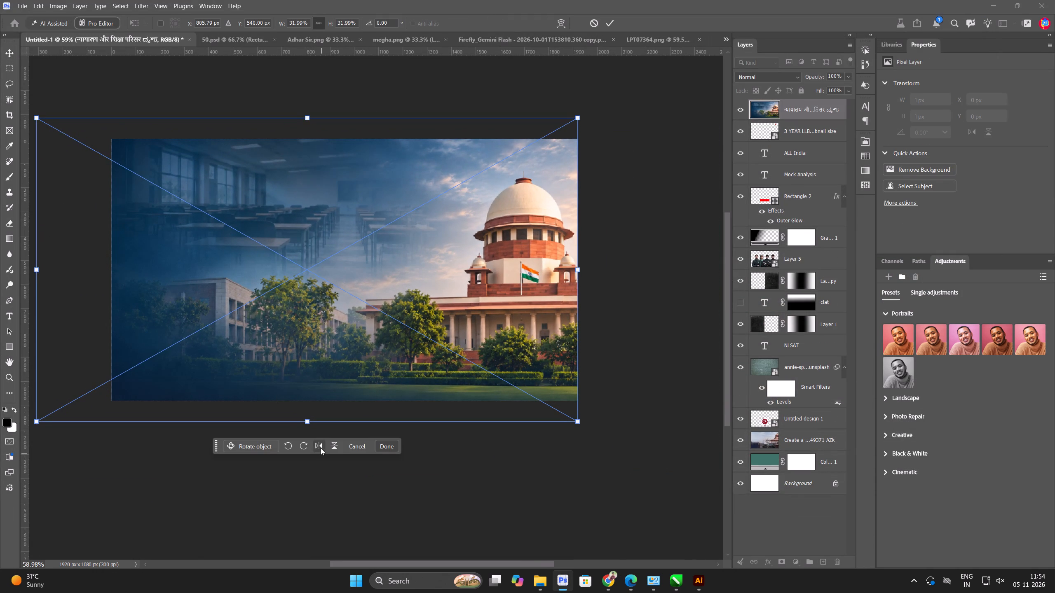
click(321, 448)
drag(365, 339, 307, 339)
key(Return)
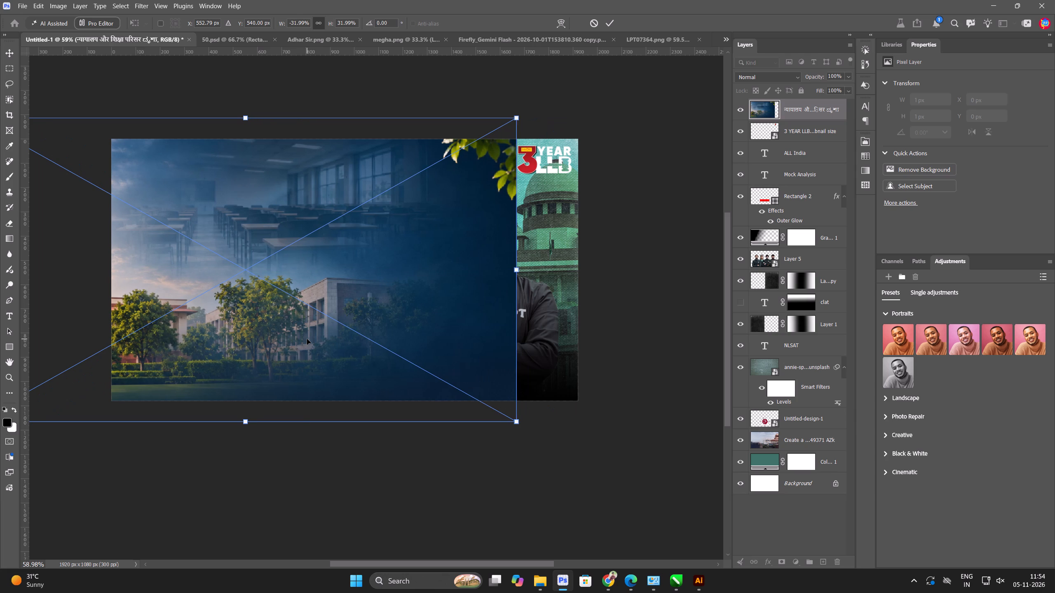
Rasterize the placed background, add a layer mask and softly fade its right edge with the large Eraser.
key(e)
drag(531, 89, 528, 583)
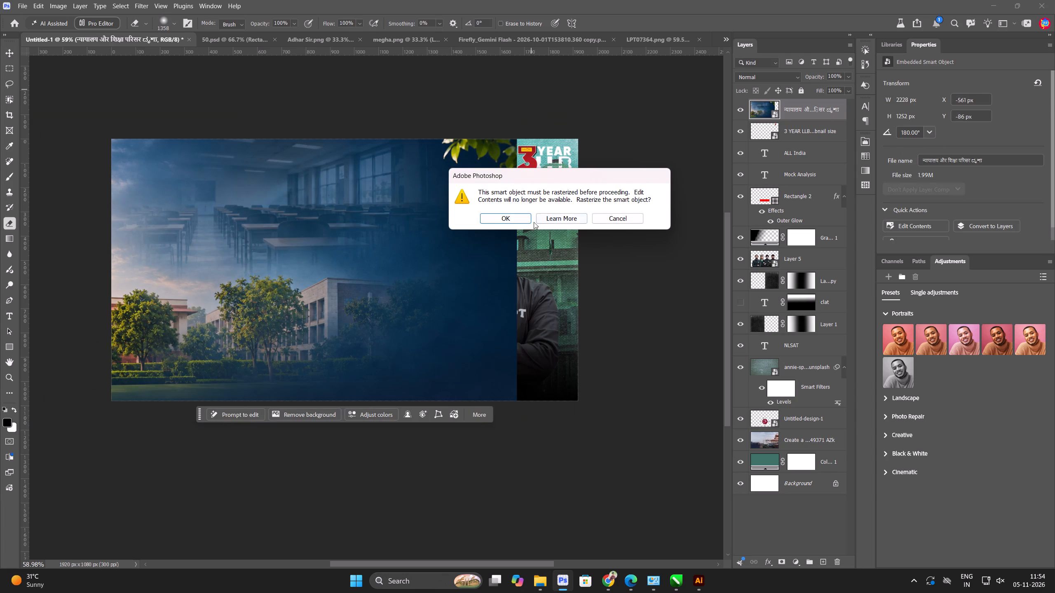
click(521, 221)
click(787, 561)
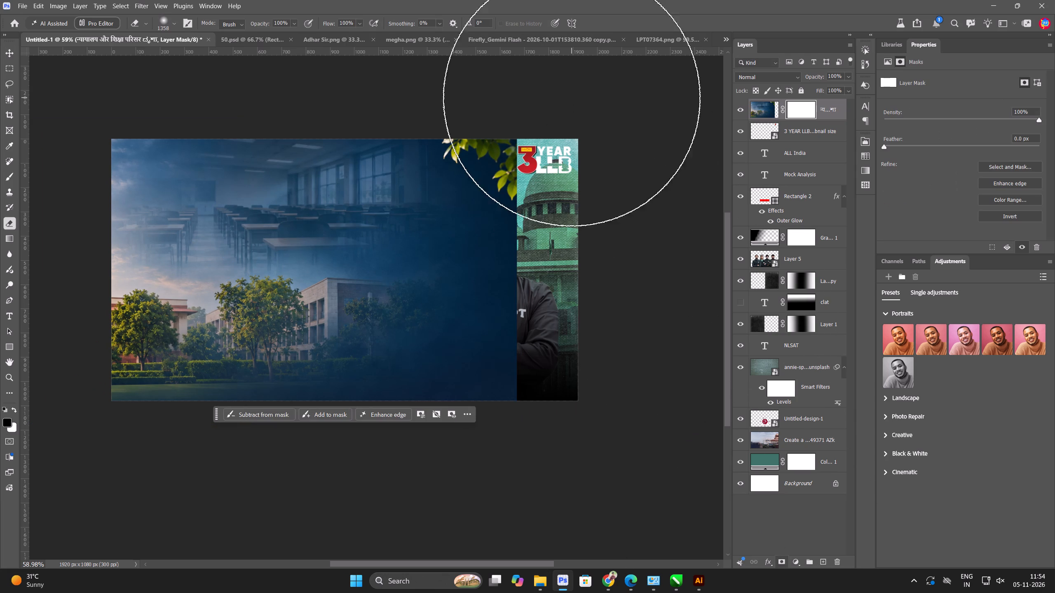
drag(552, 69, 553, 592)
Move the masked background layer directly beneath Untitled-design-1 and set its blend mode to Hard Light.
drag(829, 105, 827, 430)
drag(762, 75, 762, 80)
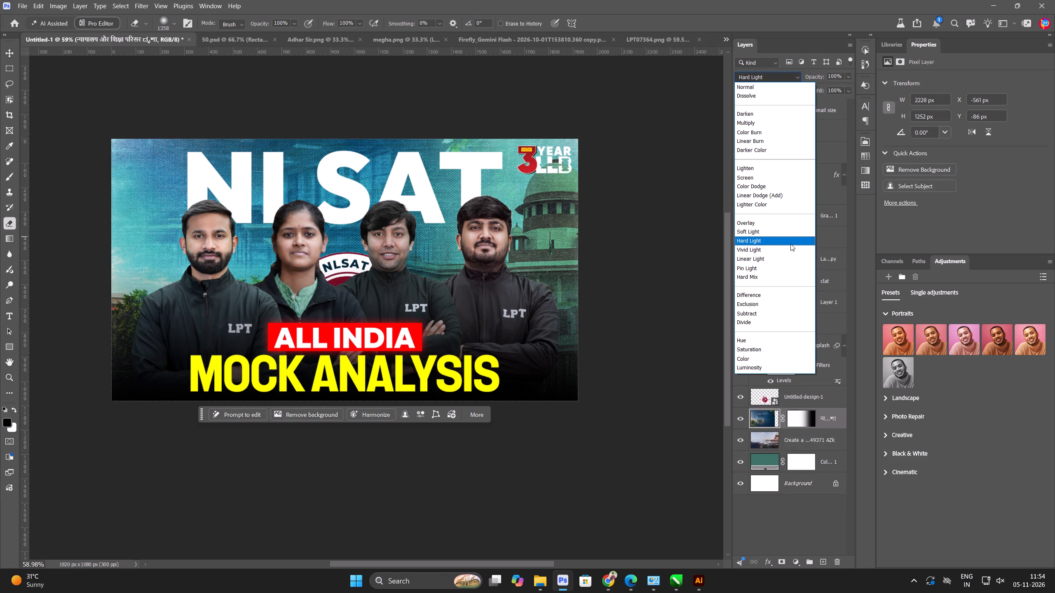
click(790, 244)
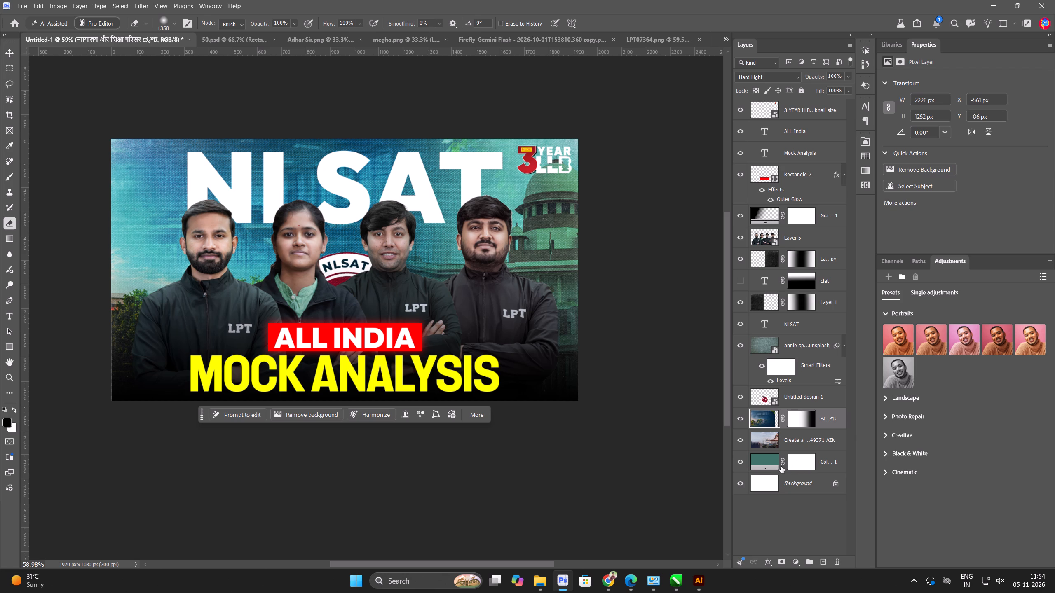
Add a Curves adjustment above the masked background, darkening it with a point at input 215, output 175.
click(800, 561)
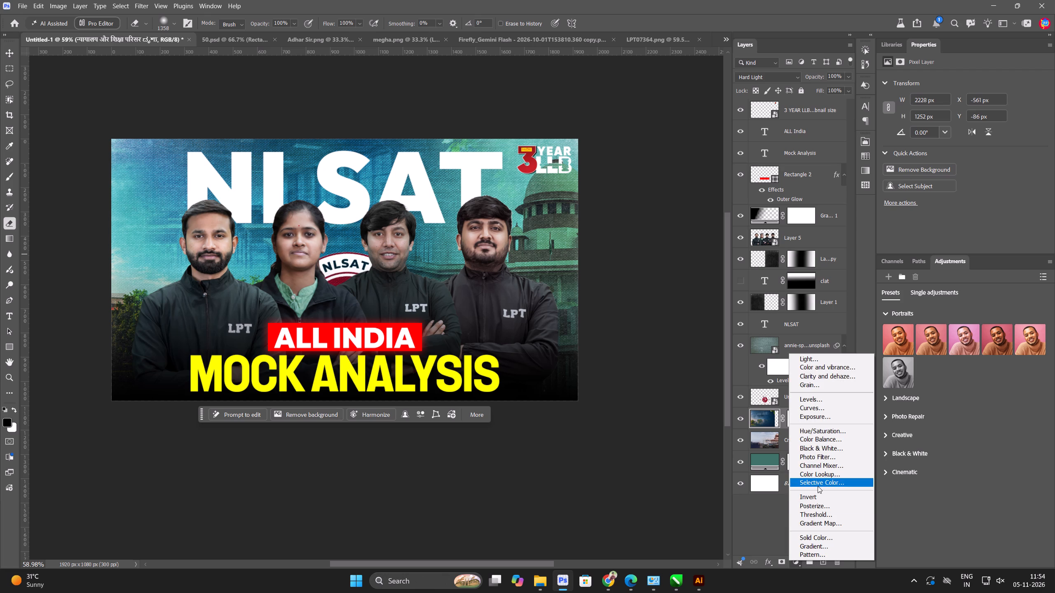
click(830, 405)
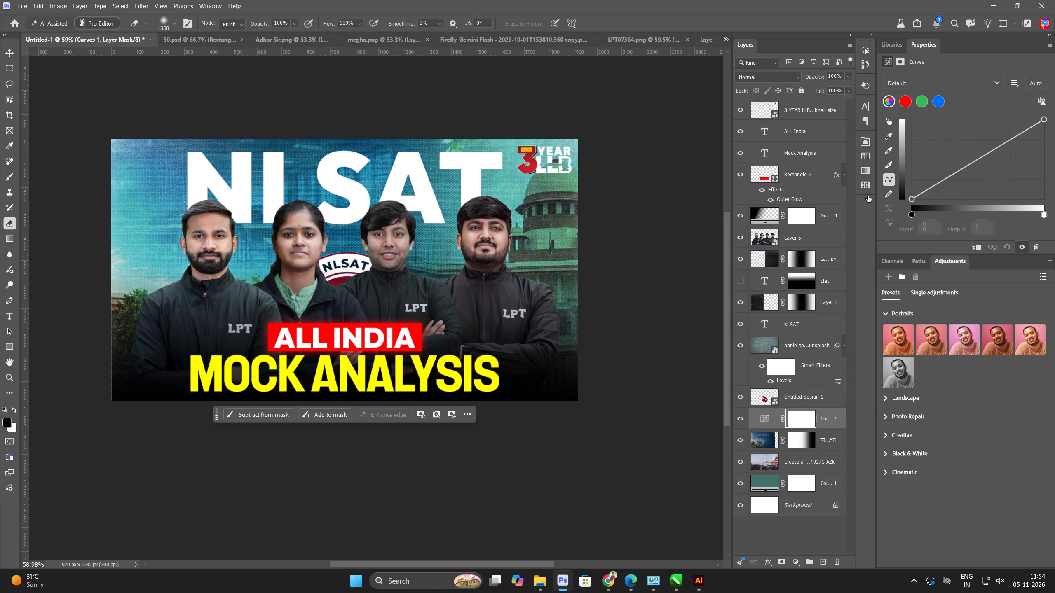
drag(1028, 136, 1023, 147)
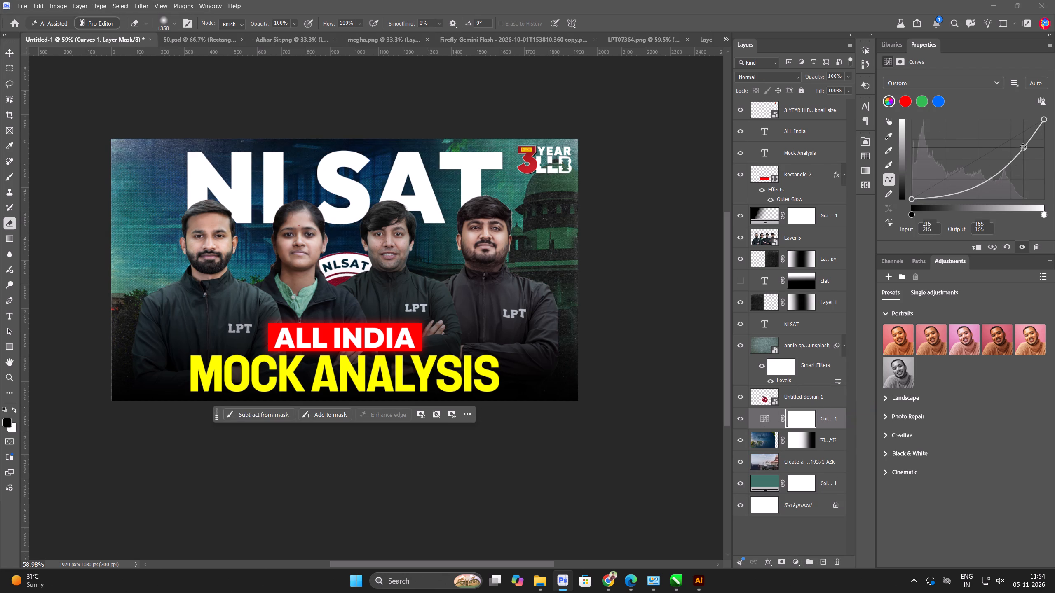
drag(1023, 147, 1023, 145)
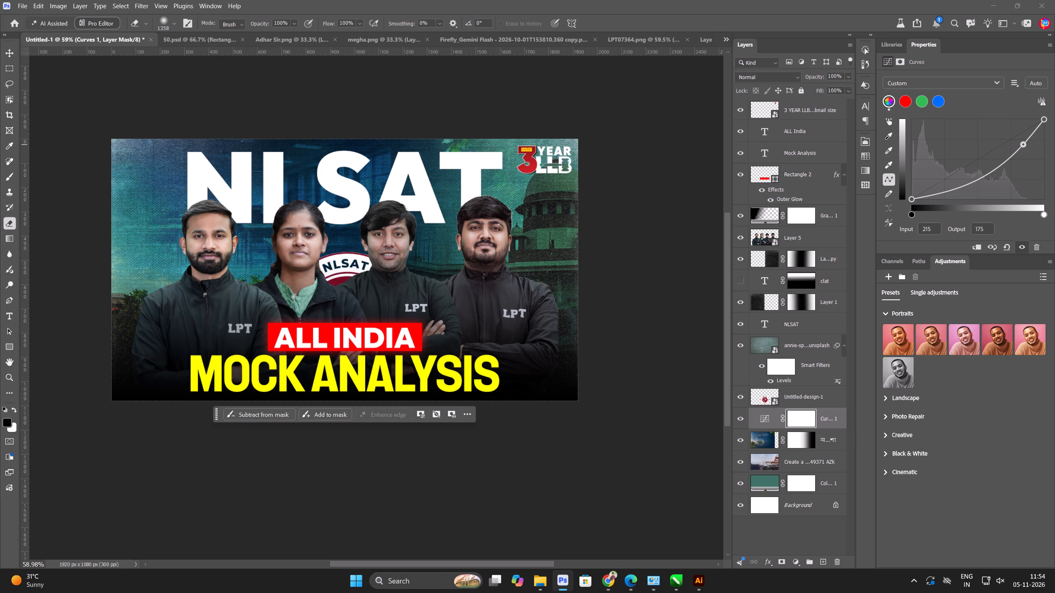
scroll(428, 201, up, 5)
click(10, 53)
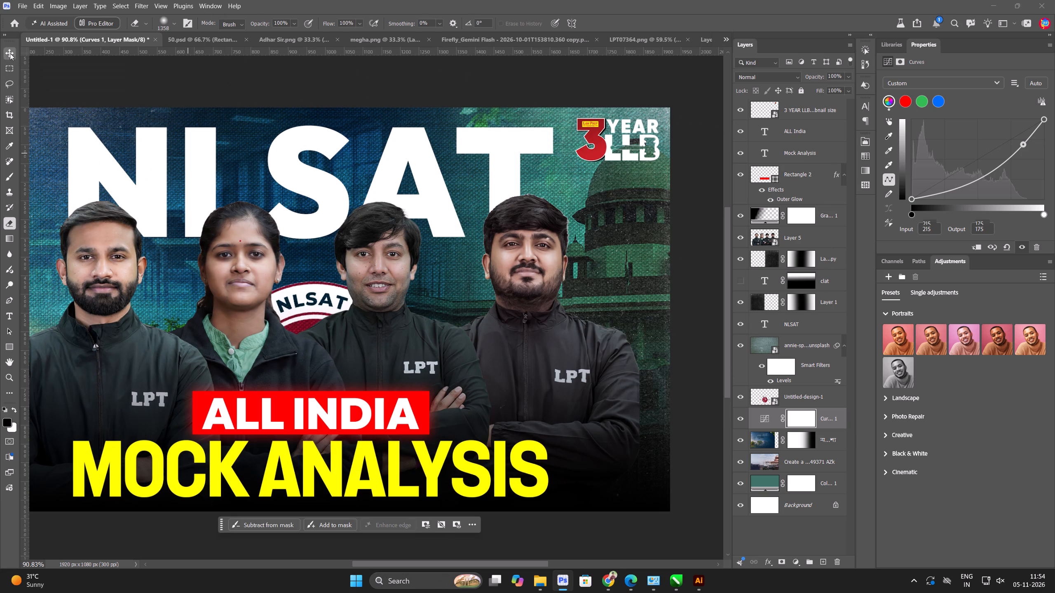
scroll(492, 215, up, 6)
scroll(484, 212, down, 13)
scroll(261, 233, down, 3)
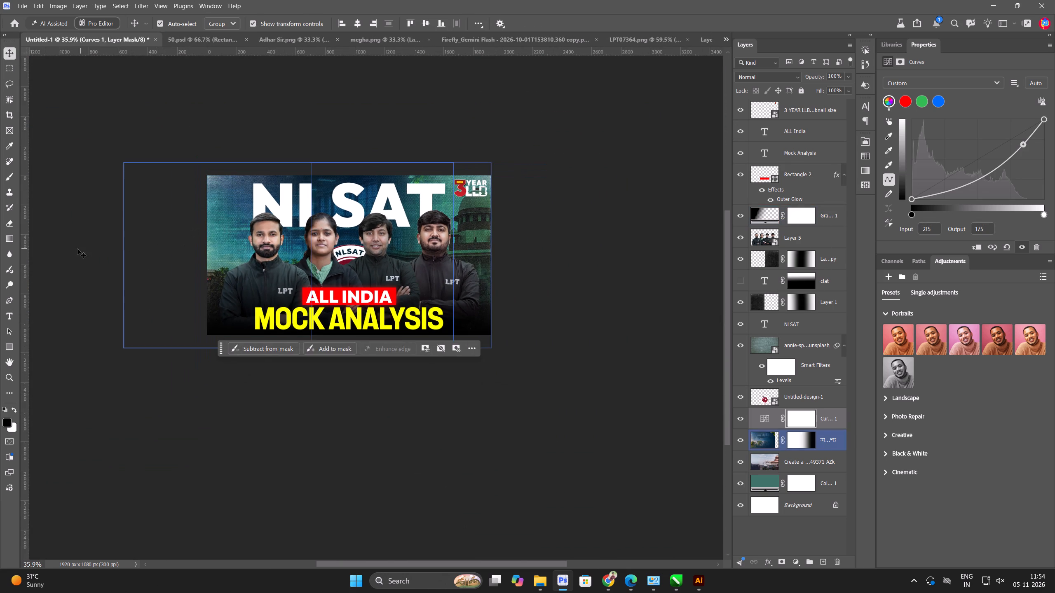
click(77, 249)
Copy the Grain 1 adjustment and the smart-filtered Layer 6 from 50.psd and paste both into the Untitled-1 thumbnail.
click(621, 47)
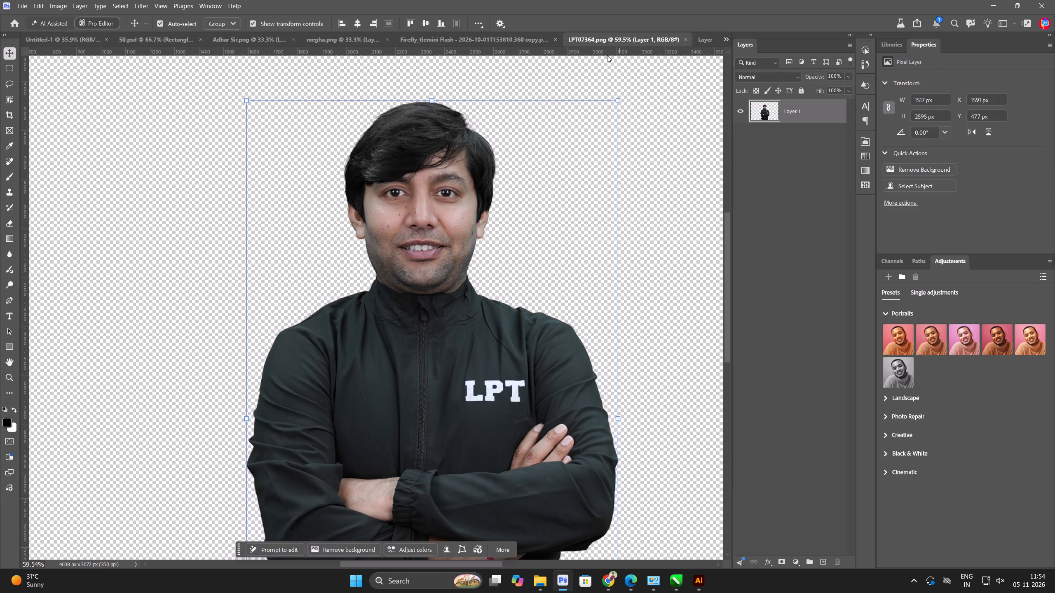
click(133, 39)
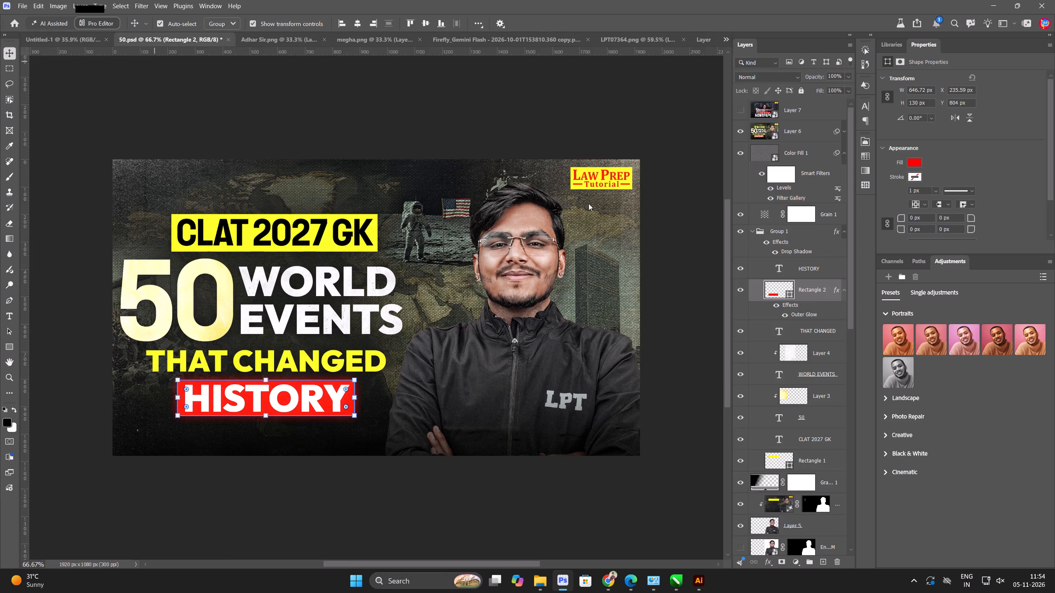
scroll(798, 197, up, 3)
click(815, 153)
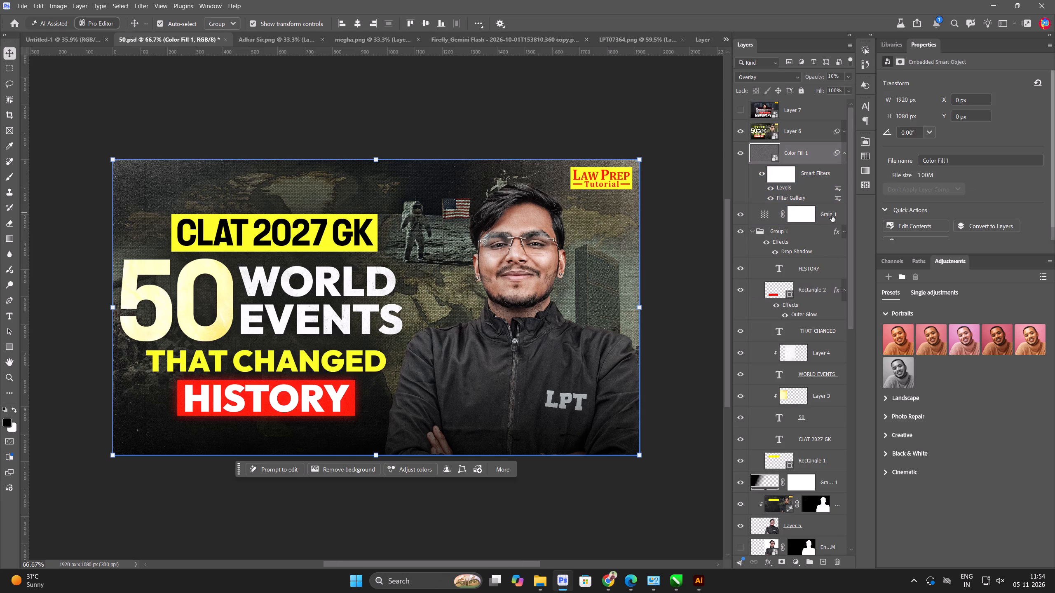
scroll(615, 256, up, 12)
scroll(527, 254, down, 6)
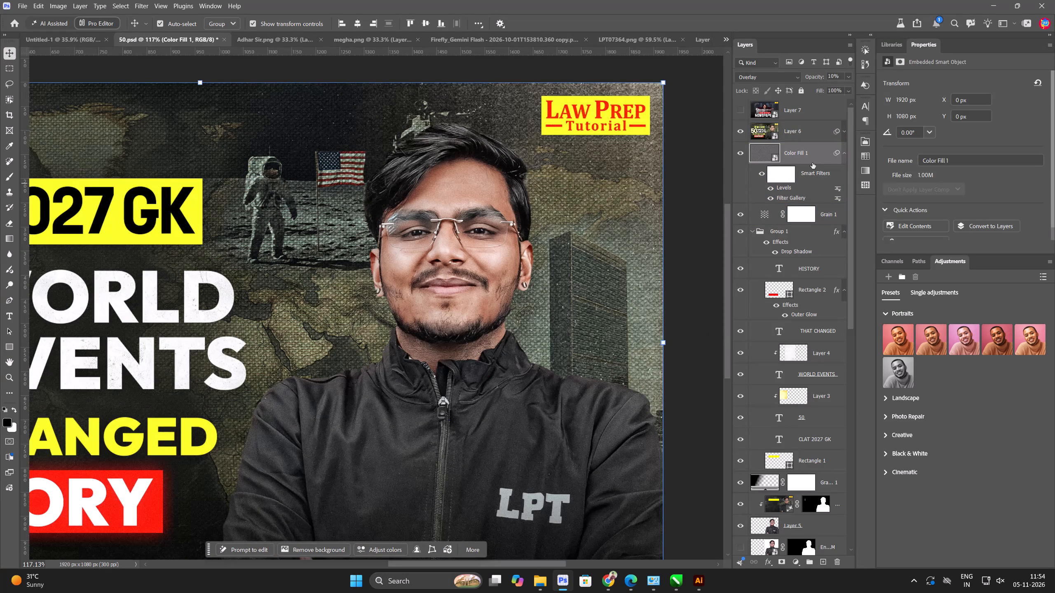
click(736, 153)
click(835, 210)
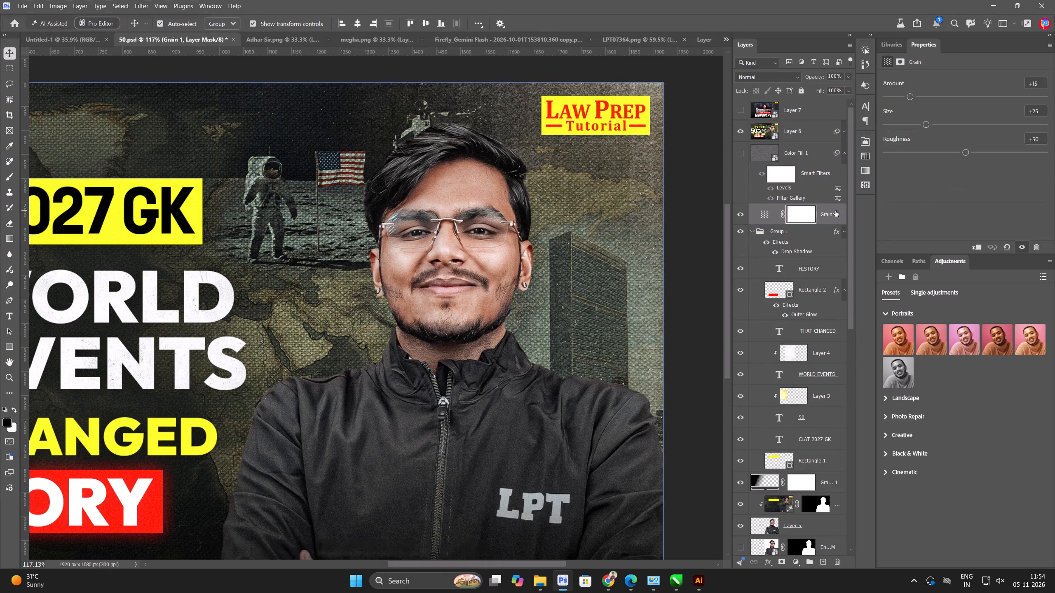
key(ctrl+c)
ctrl+click(827, 128)
key(ctrl+c)
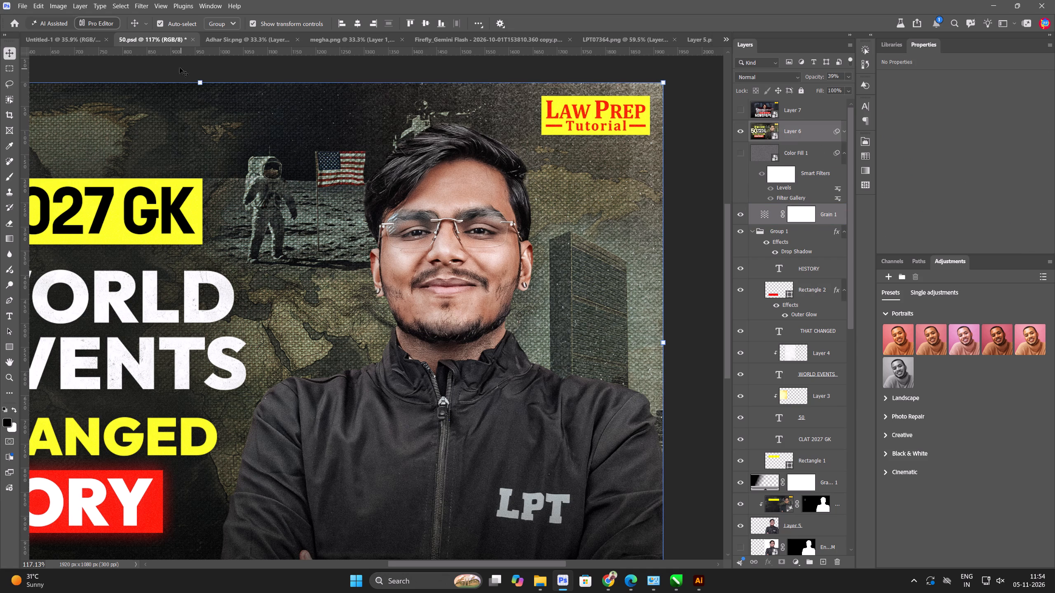
click(70, 36)
key(ctrl+v)
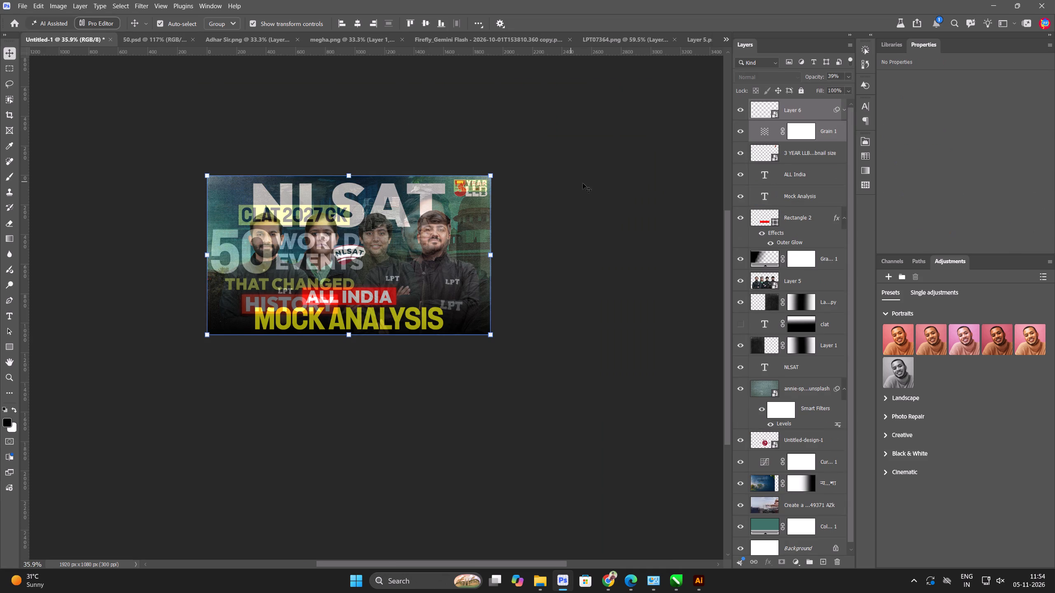
Hide the pasted Layer 6 and move it directly beneath the Grain 1 adjustment.
click(748, 104)
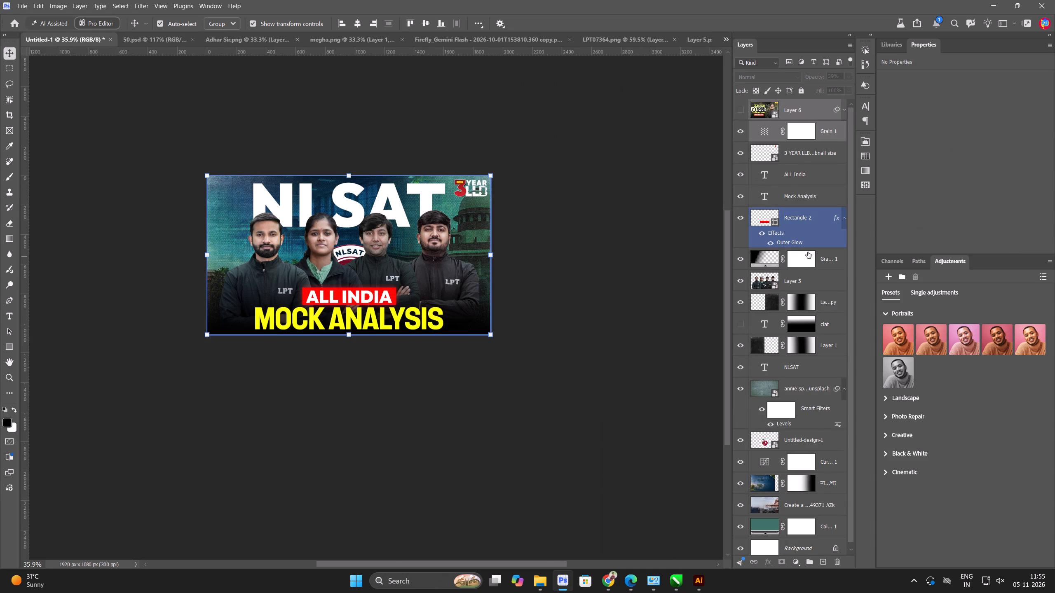
drag(806, 111, 806, 138)
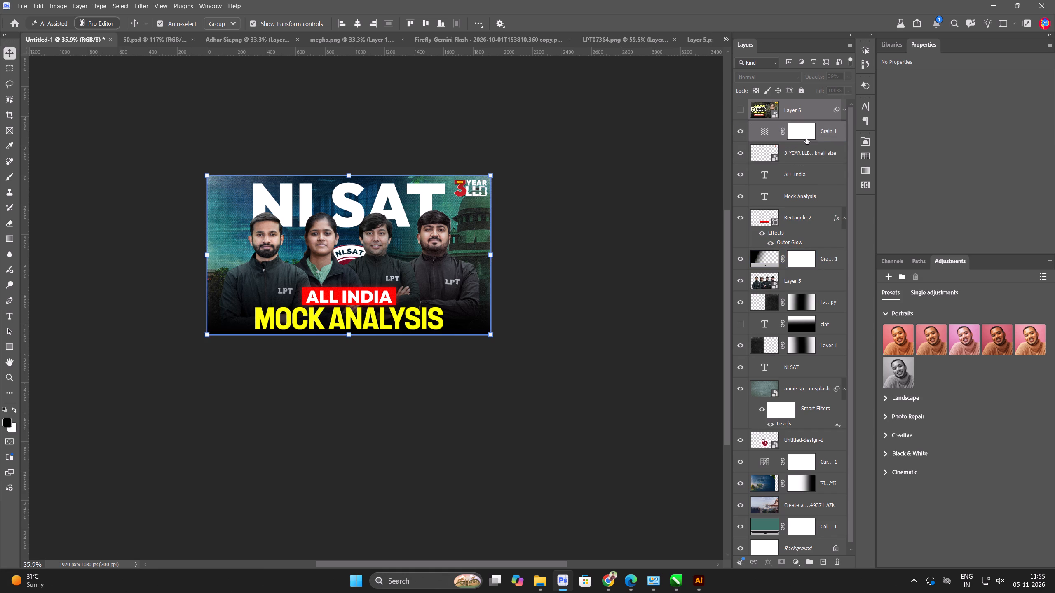
drag(823, 100, 820, 140)
click(680, 148)
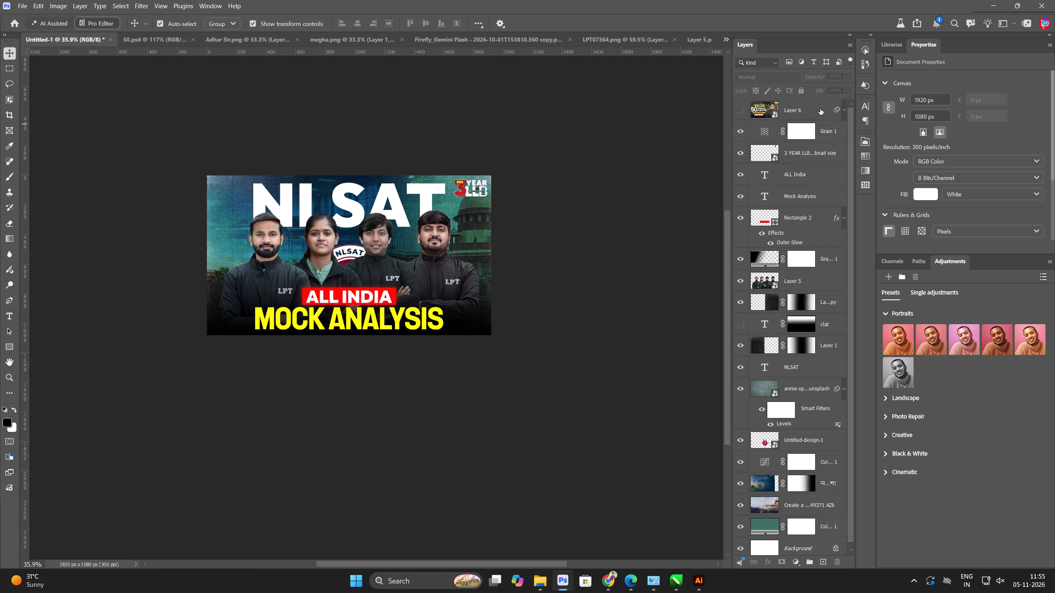
drag(820, 109, 819, 137)
Stamp all visible layers into a new top layer and convert it to a smart object.
key(ctrl+alt+a)
key(ctrl+alt+shift+e)
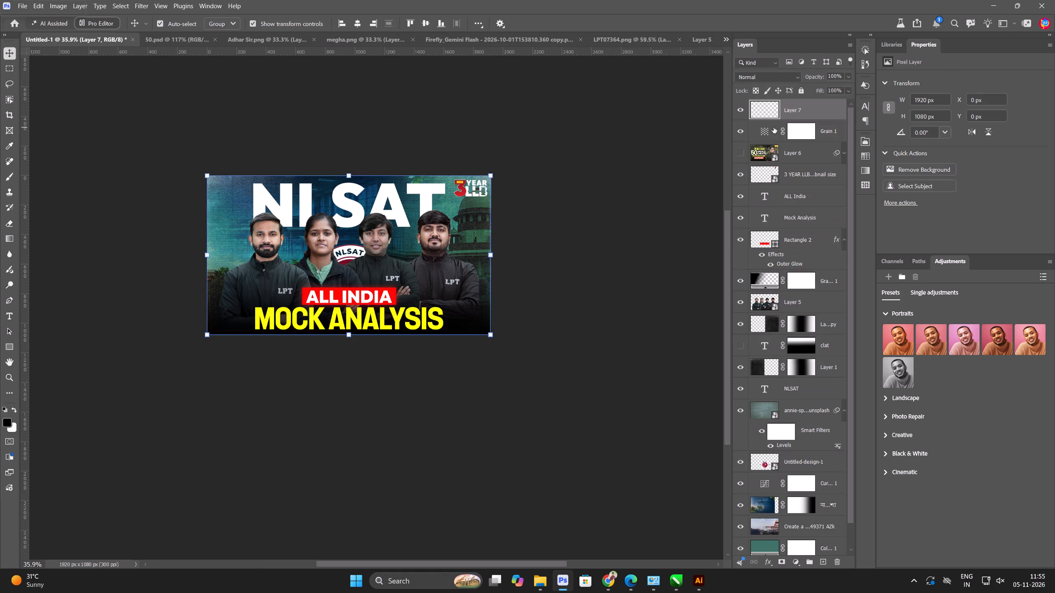
key(ctrl+alt+q)
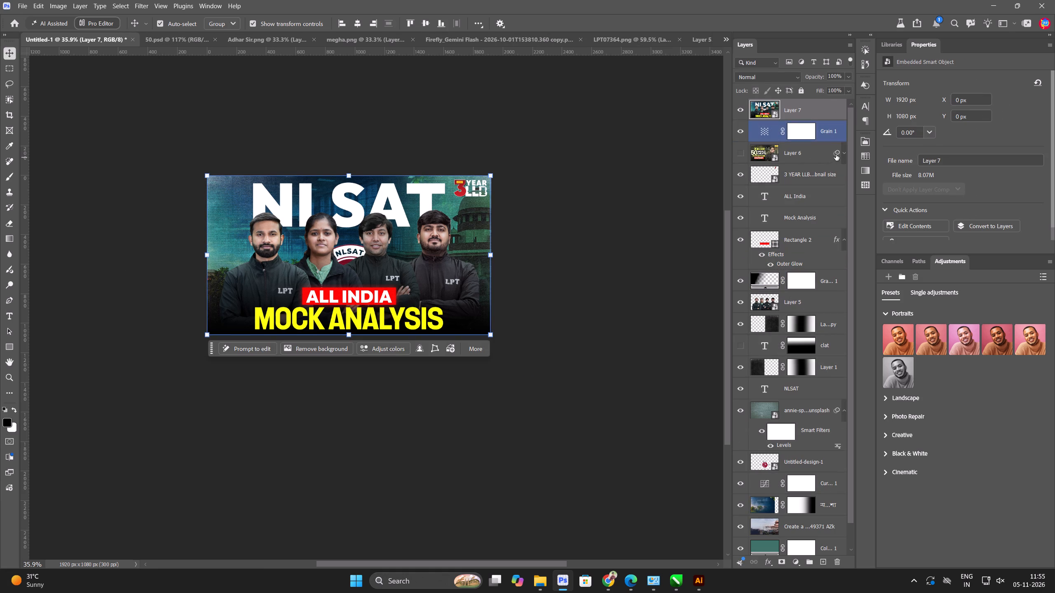
Transfer the smart filters from the hidden Layer 6 onto the stamped smart object at the top.
drag(836, 154, 830, 110)
scroll(348, 230, up, 9)
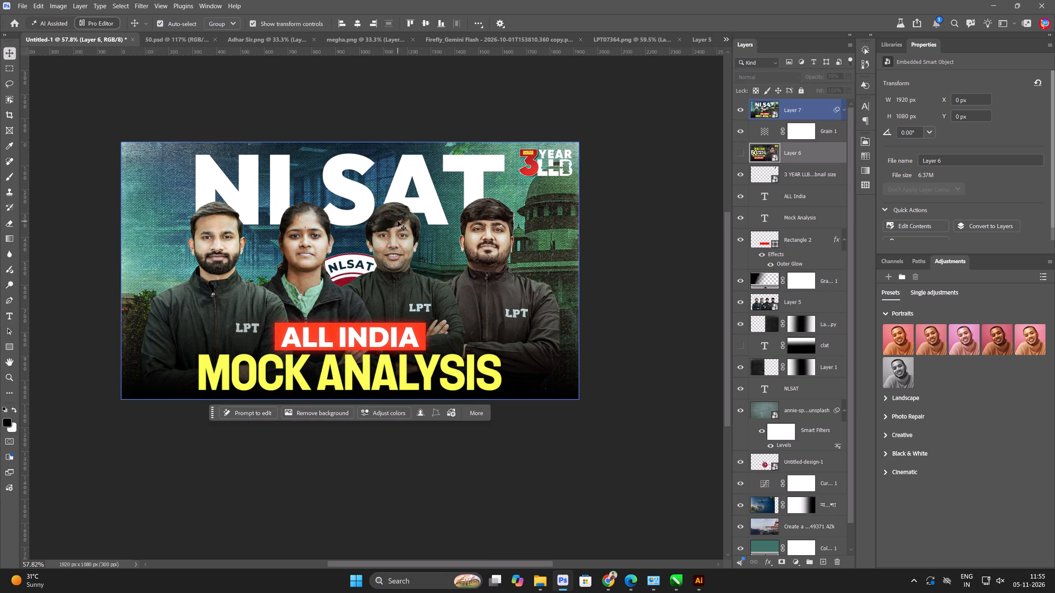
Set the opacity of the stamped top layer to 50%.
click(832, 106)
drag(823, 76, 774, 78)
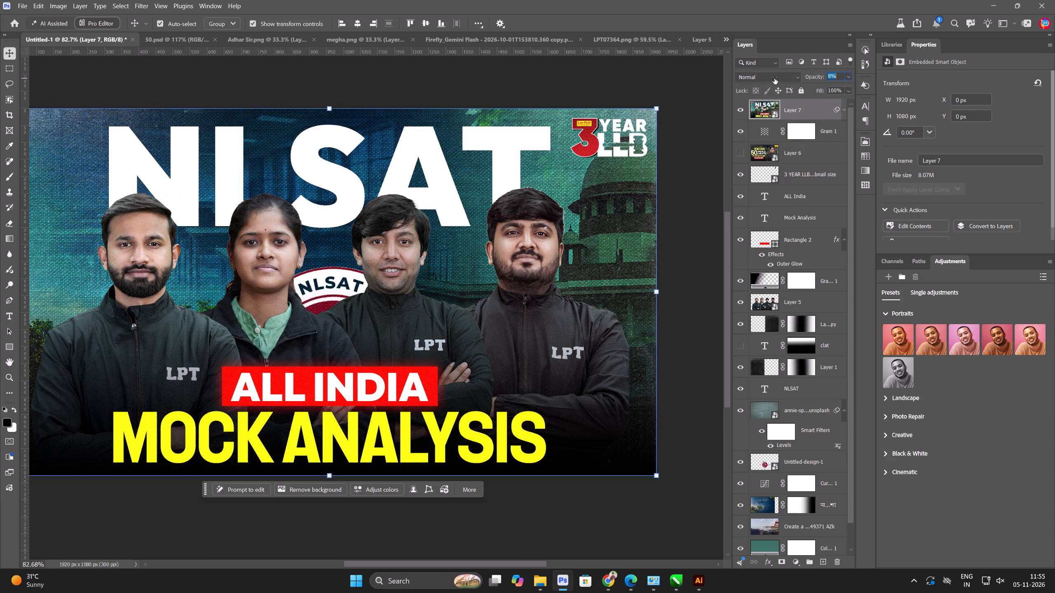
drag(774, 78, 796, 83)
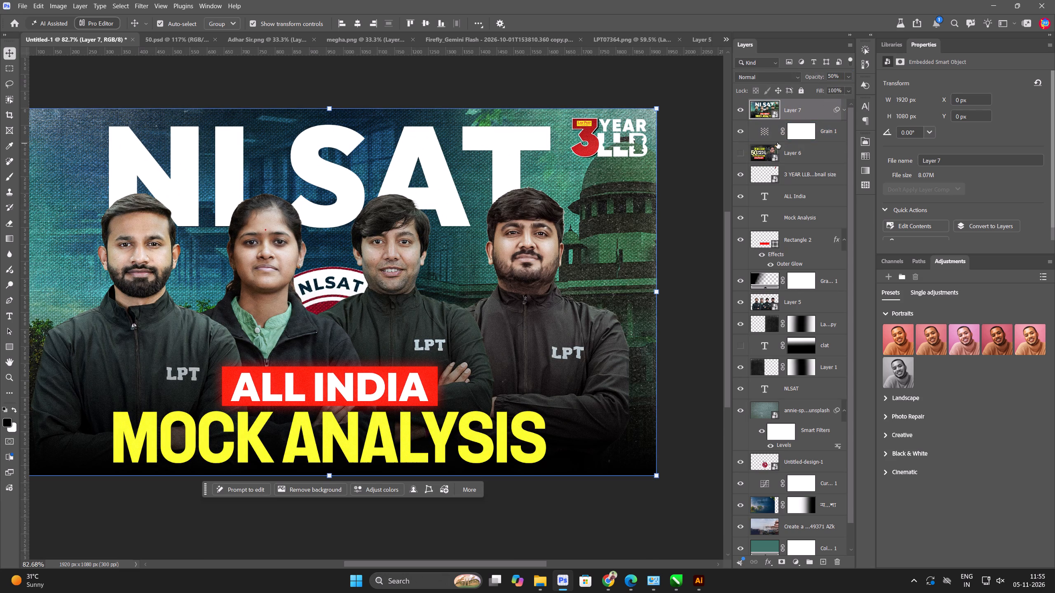
Apply Levels to the stamped top layer with midtones at 1.14 and the white input at 230.
key(ctrl+l)
click(379, 250)
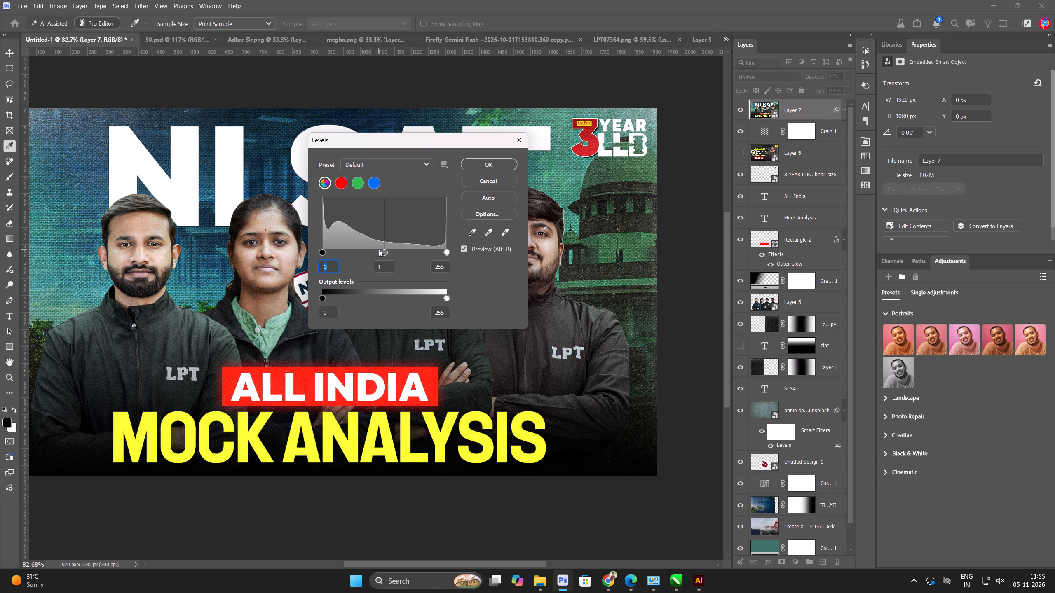
click(435, 252)
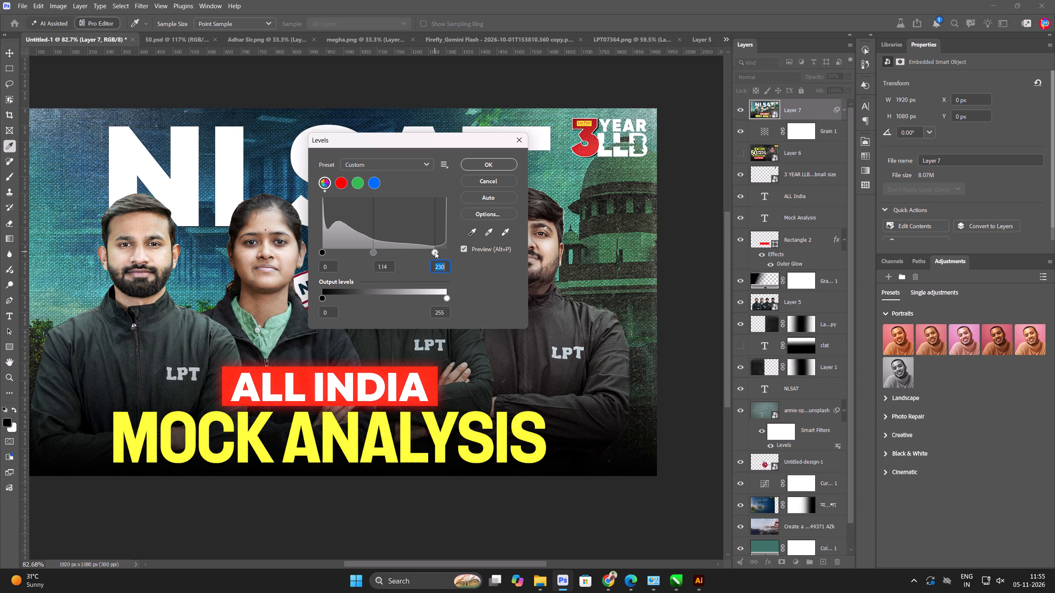
click(480, 168)
Apply Color Balance to the stamped top layer, shifting the midtones slightly toward magenta.
key(ctrl+b)
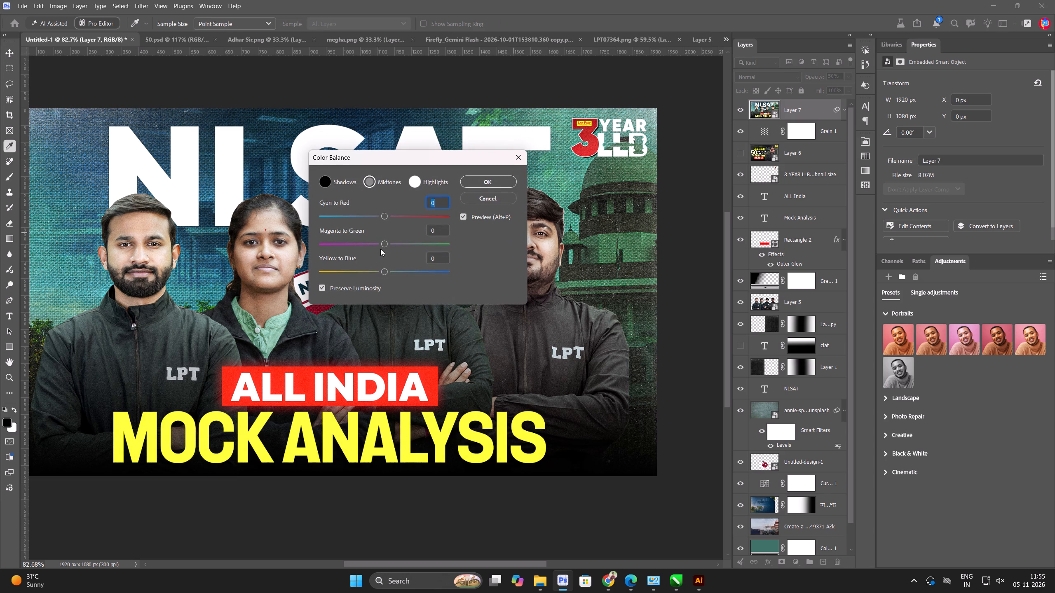
click(379, 246)
click(473, 182)
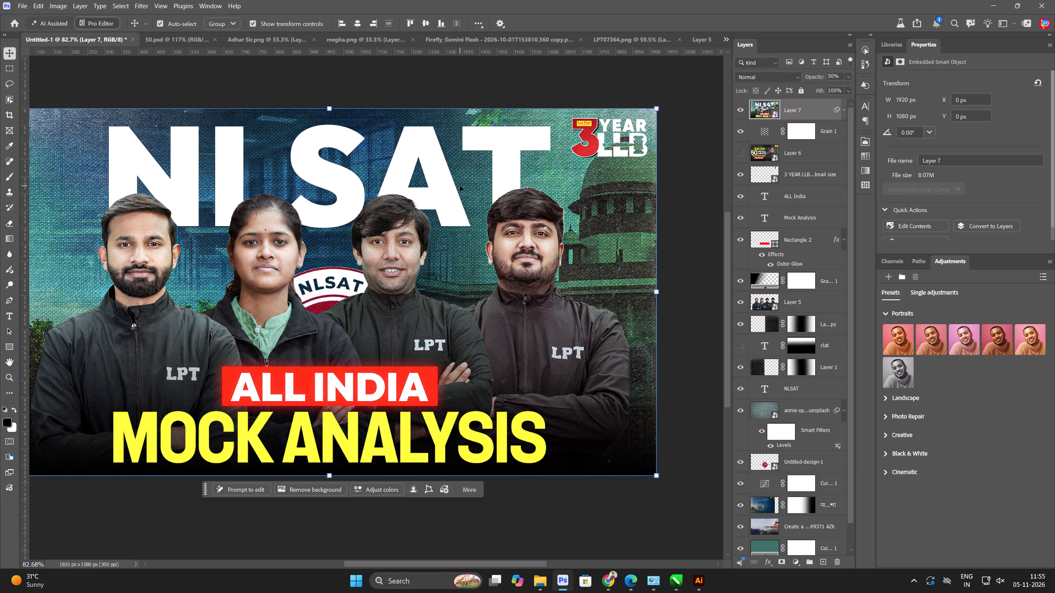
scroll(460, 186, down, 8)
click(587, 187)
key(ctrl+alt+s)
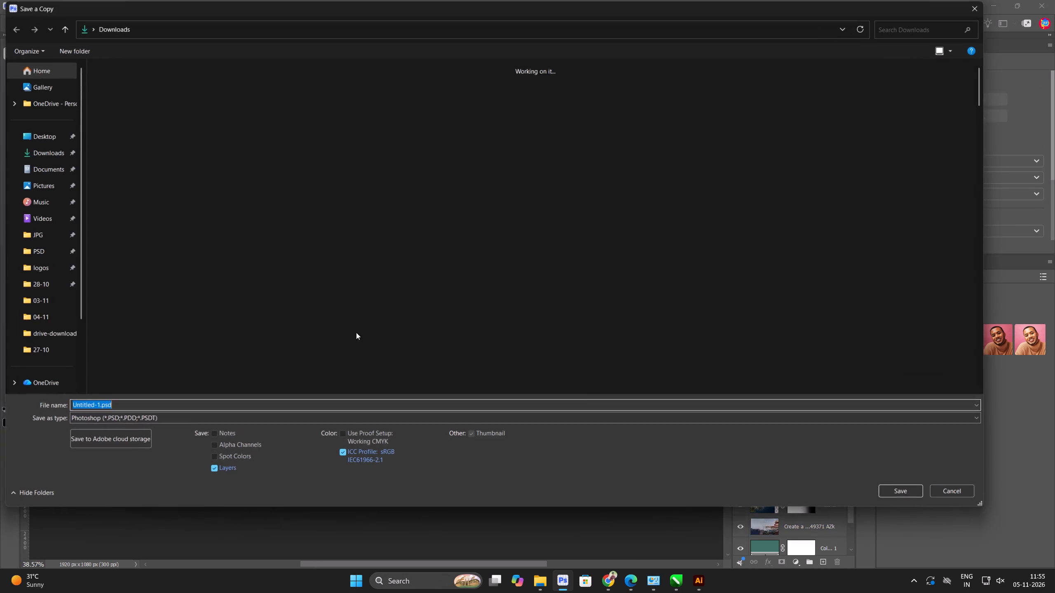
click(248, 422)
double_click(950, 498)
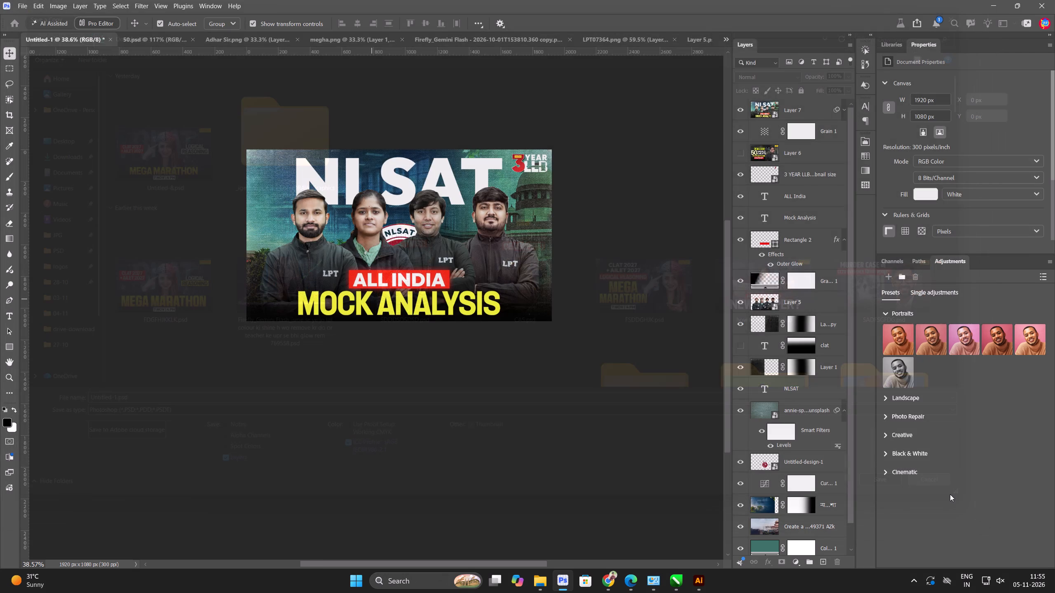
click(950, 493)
Set the opacity of the stamped top layer to 43%.
scroll(443, 254, up, 9)
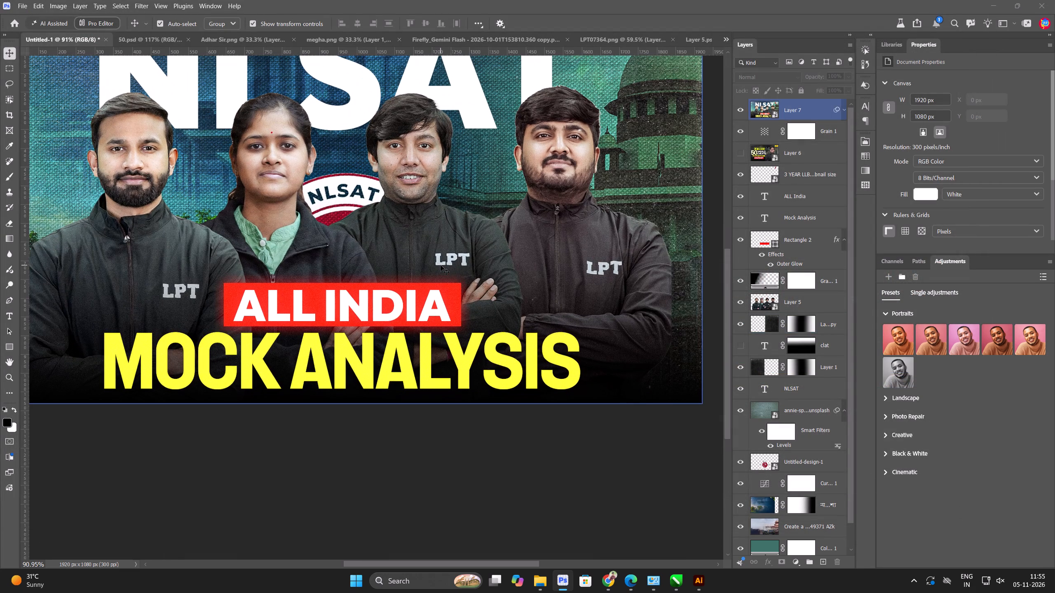
click(514, 255)
scroll(813, 75, up, 1)
drag(813, 75, 810, 75)
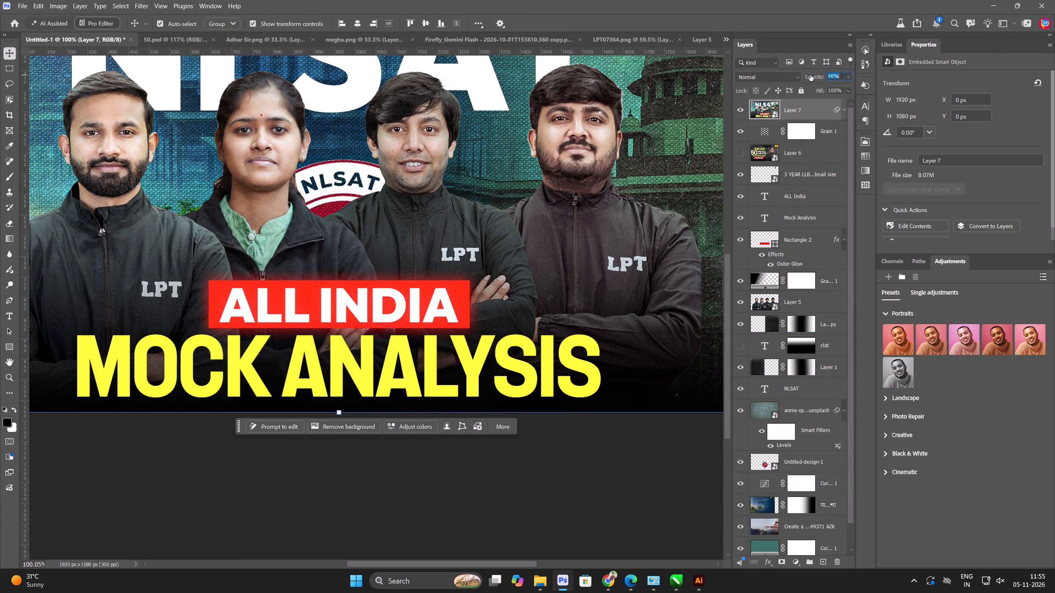
drag(810, 75, 809, 77)
Set up a PNG export of the thumbnail at 200% scale, 3840 x 2160 px.
key(ctrl+alt+shift+w)
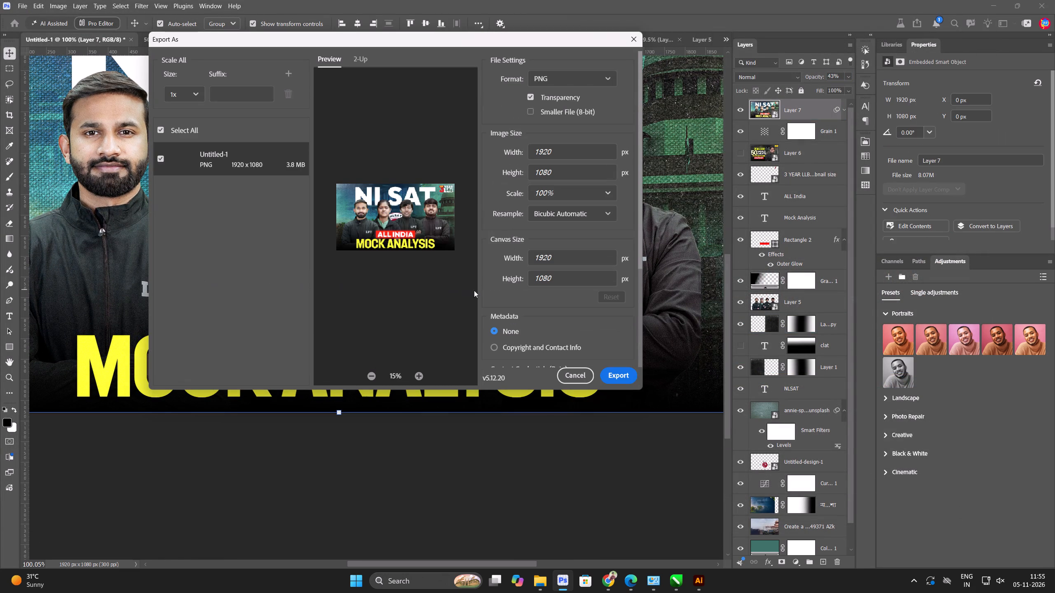
click(610, 194)
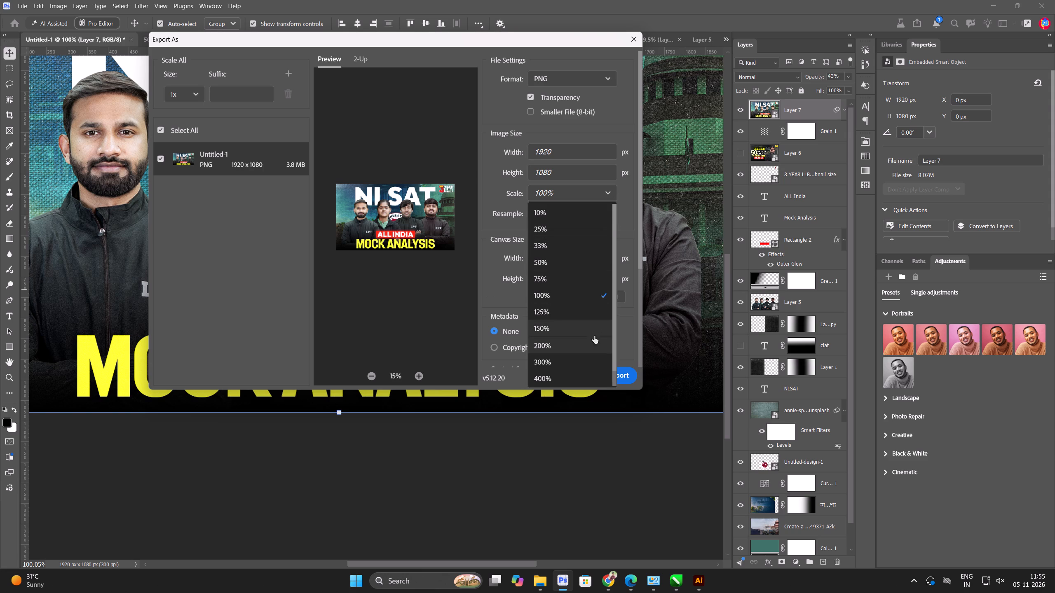
click(593, 344)
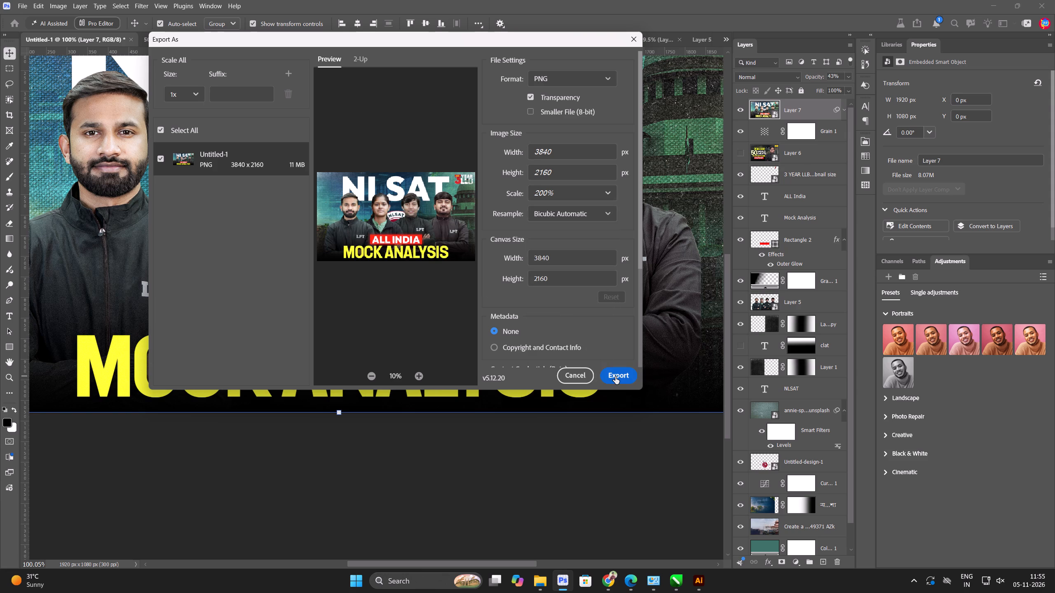
Create a folder named 05-11 inside the JPG folder and open it as the export destination.
click(615, 376)
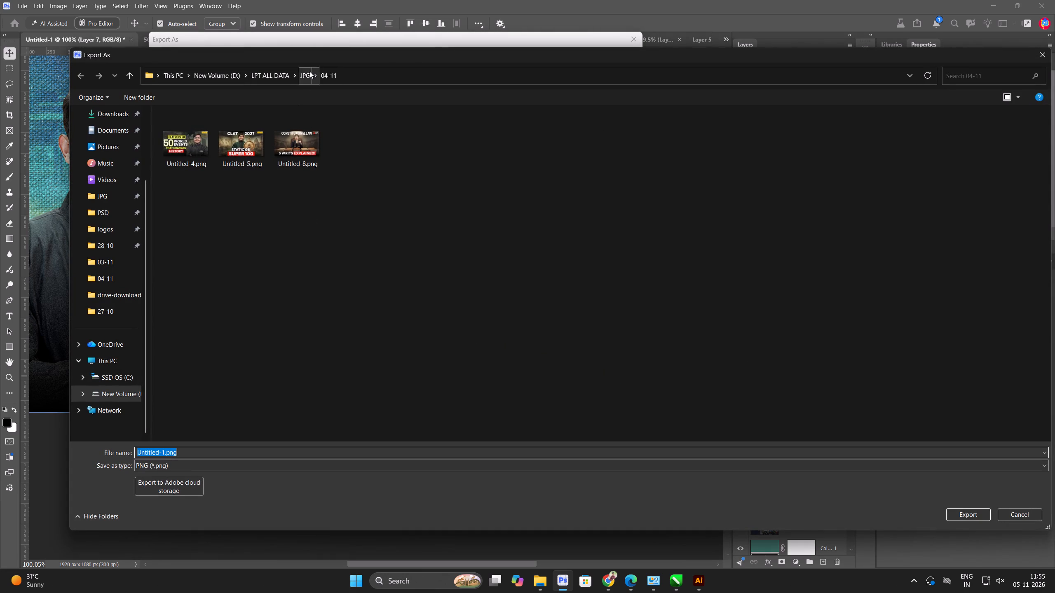
click(310, 71)
key(ctrl+shift+b)
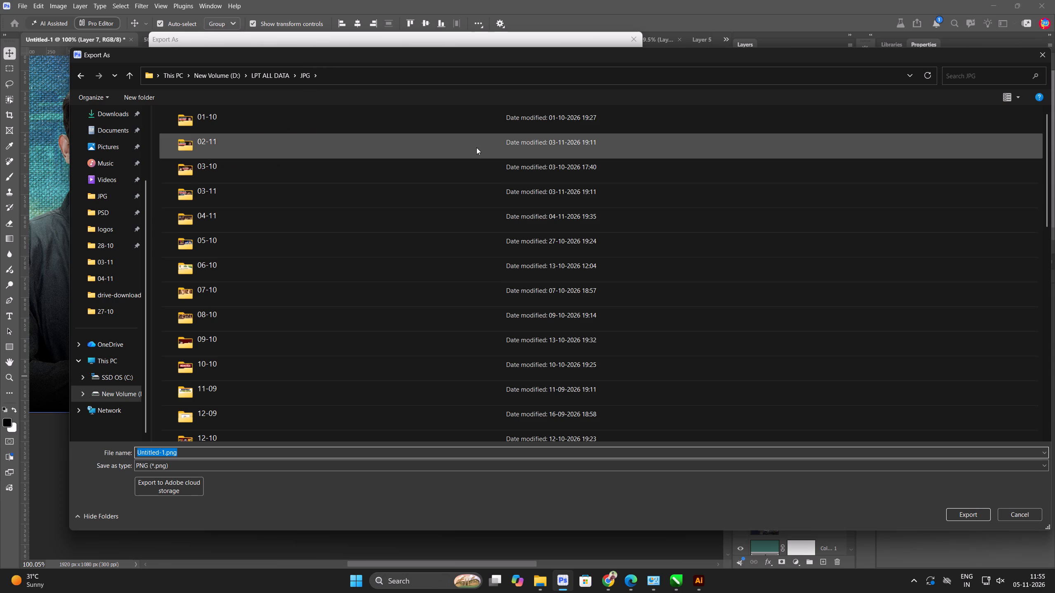
key(ctrl+shift+n)
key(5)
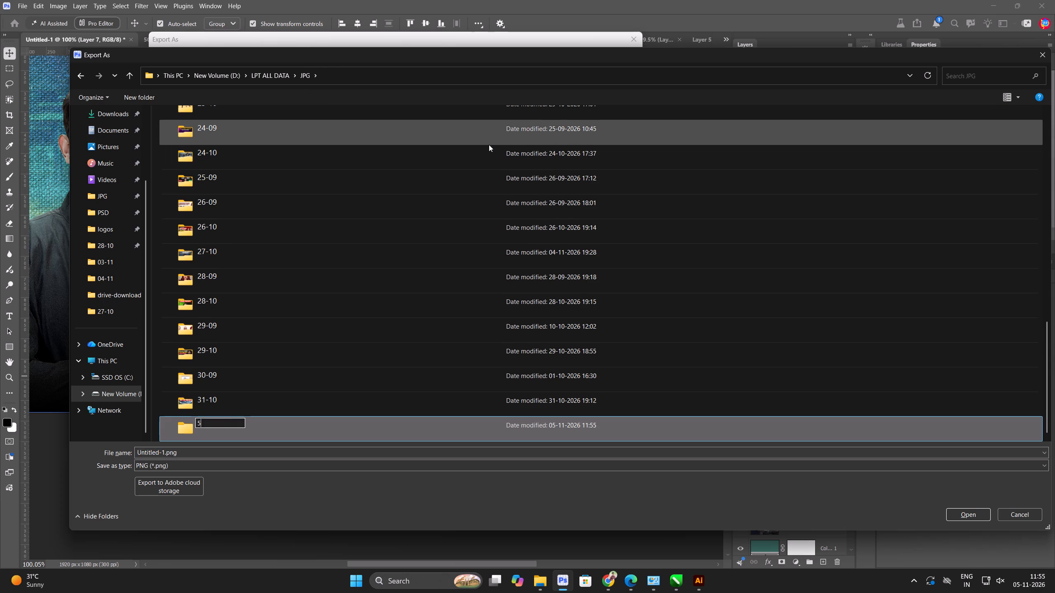
key(BackSpace)
key(BackSpace)
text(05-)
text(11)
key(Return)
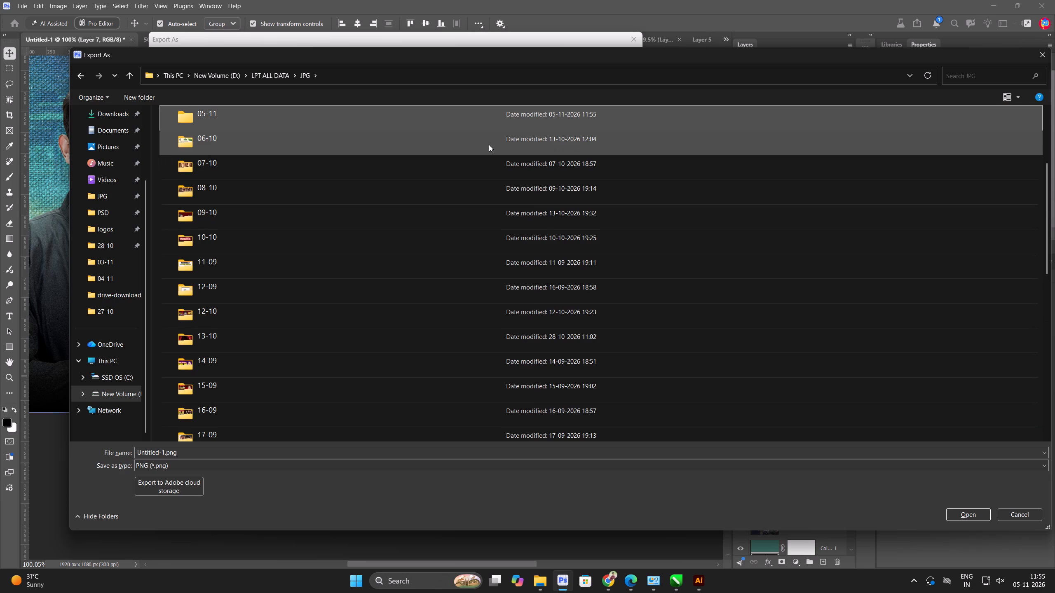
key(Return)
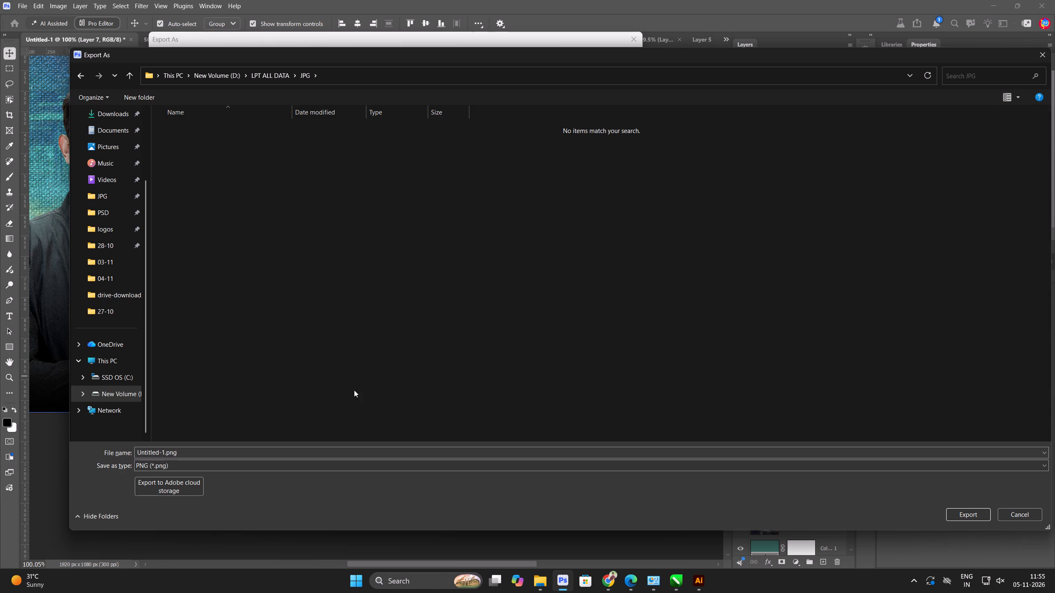
Export the thumbnail PNG into the 05-11 folder with the file name 01.
click(311, 452)
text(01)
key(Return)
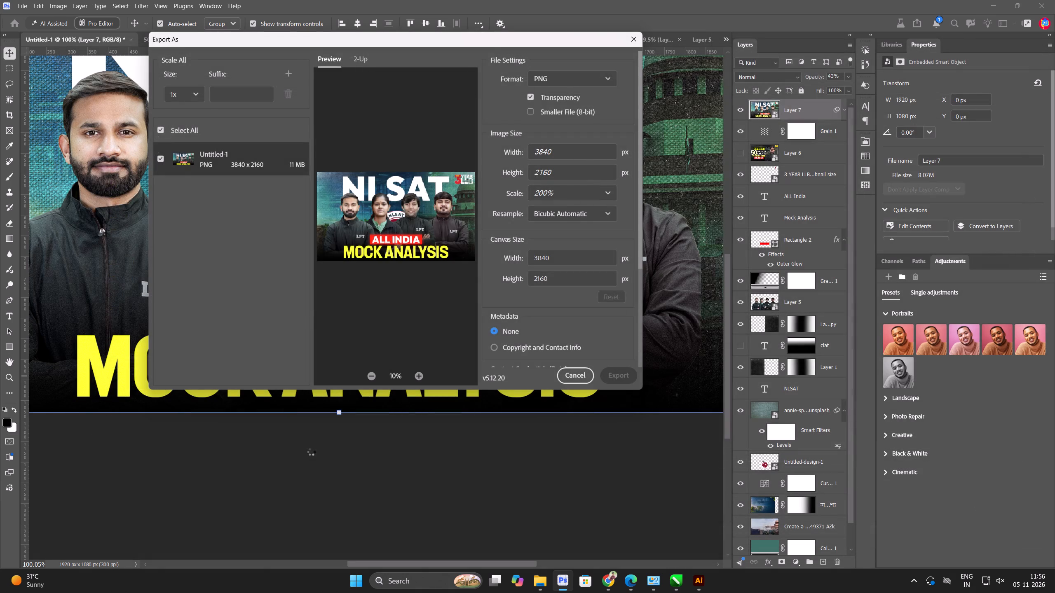
Switch to Google Chrome, with the Thumbnail Prompt Writing chat in front.
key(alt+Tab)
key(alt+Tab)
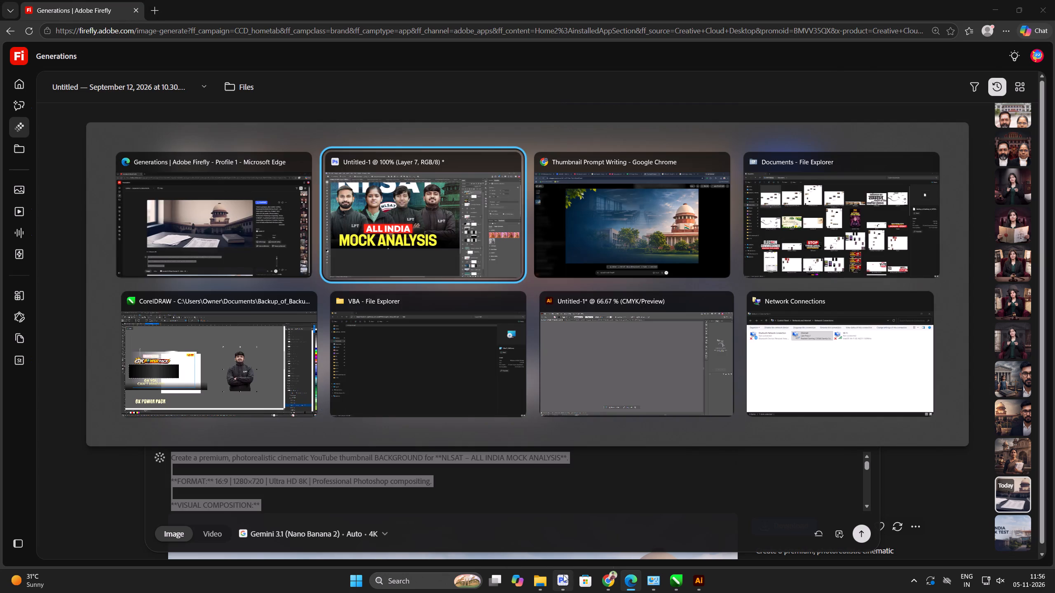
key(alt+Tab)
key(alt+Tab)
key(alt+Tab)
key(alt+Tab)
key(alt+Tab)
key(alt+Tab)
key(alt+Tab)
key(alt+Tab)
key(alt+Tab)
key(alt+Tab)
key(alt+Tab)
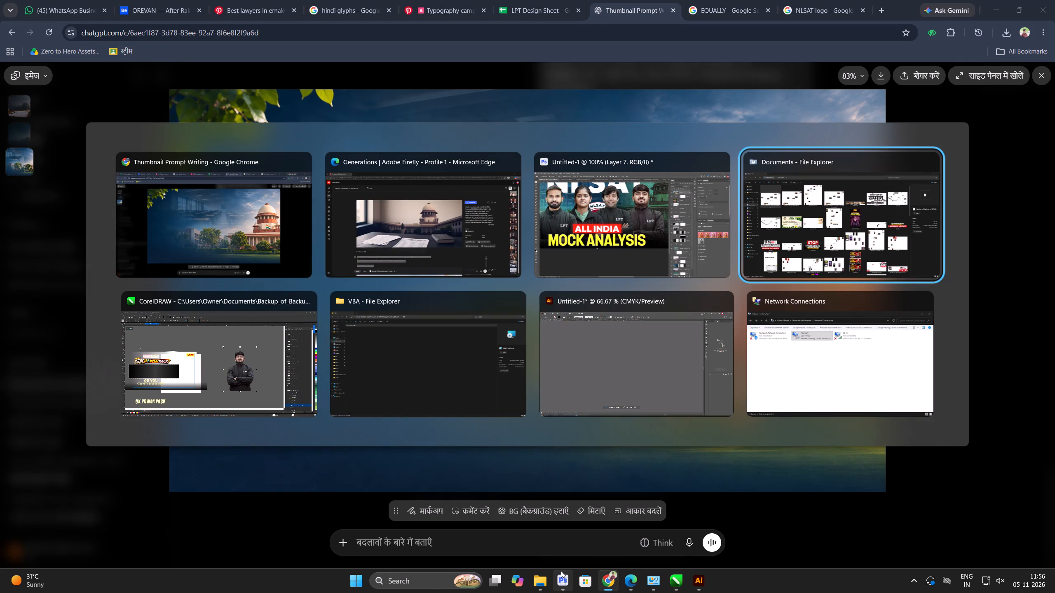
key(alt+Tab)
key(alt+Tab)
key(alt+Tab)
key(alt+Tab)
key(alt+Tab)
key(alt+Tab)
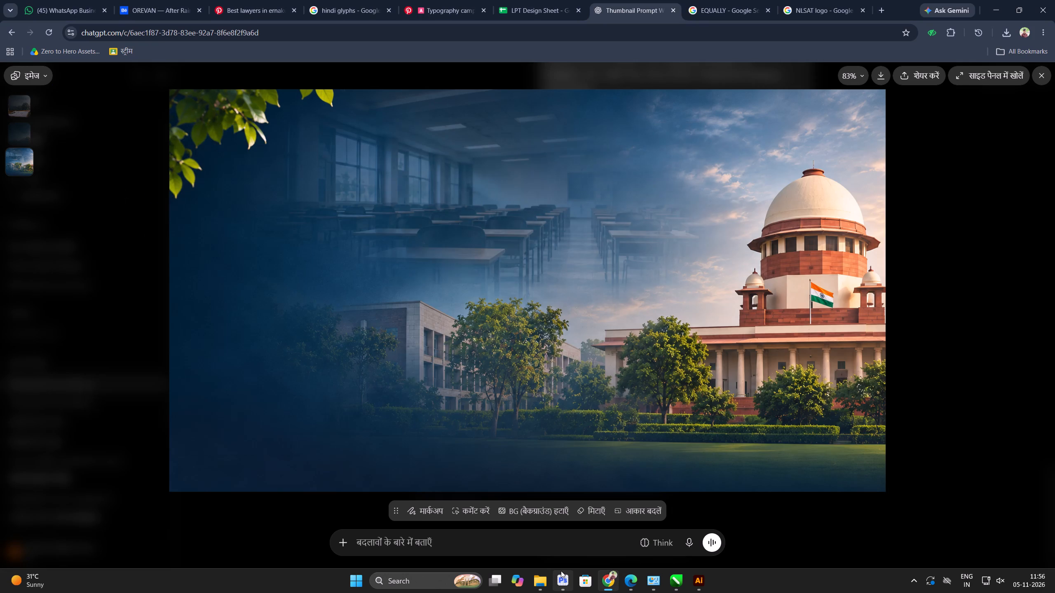